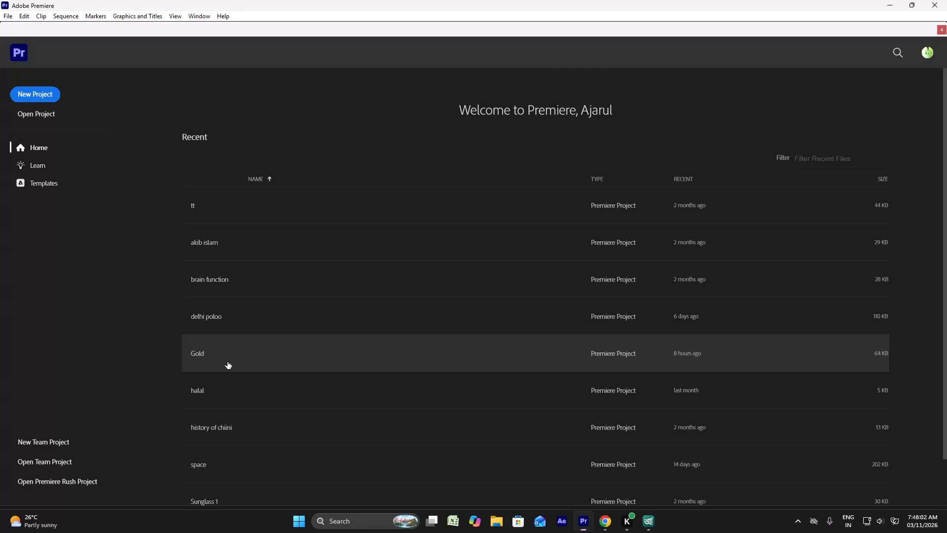
# Open the recent project Gold.
pyautogui.click(209, 355)
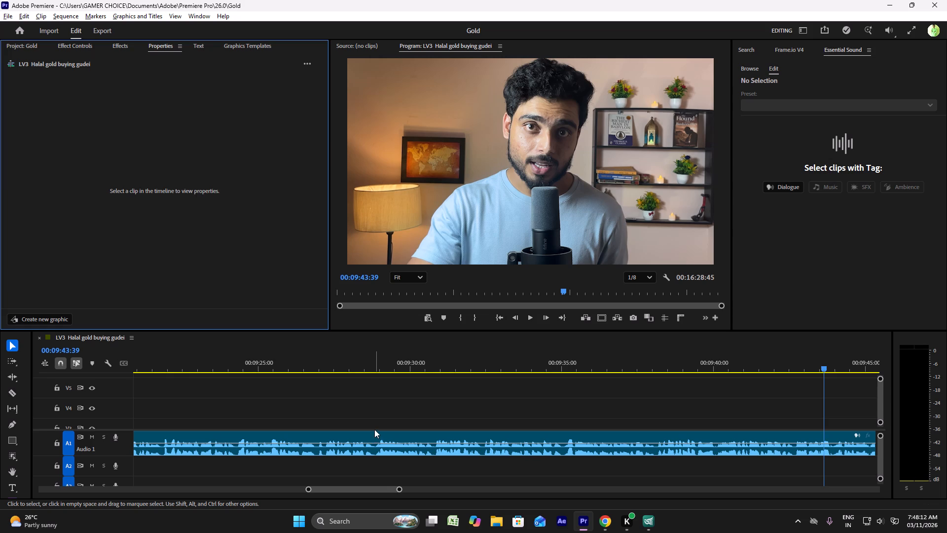
# Look through the opening of the timeline, from the start to about 00:01:20, to examine the overlay clips.
pyautogui.keyDown('alt'); pyautogui.scroll(-5, 374, 429); pyautogui.keyUp('alt')
pyautogui.scroll(17, 373, 429)
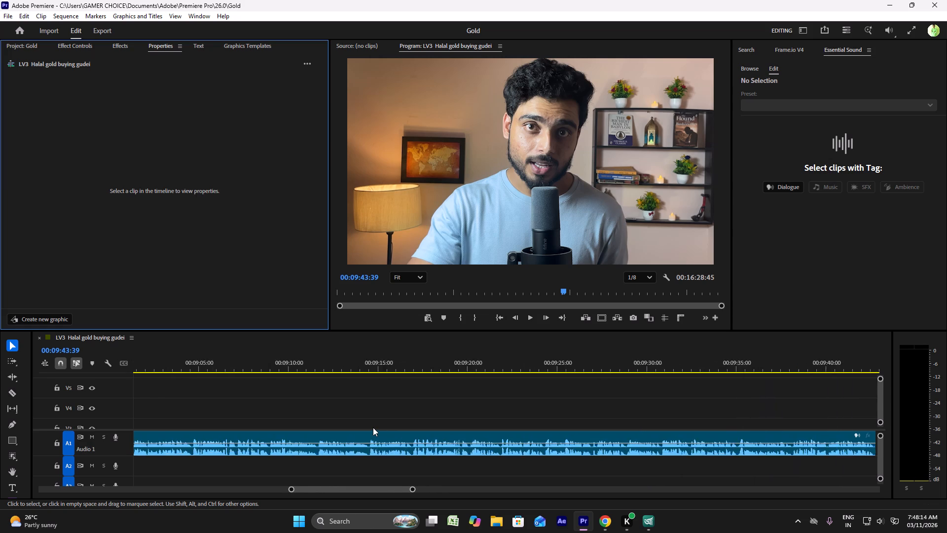
pyautogui.scroll(17, 373, 427)
pyautogui.moveTo(346, 489); pyautogui.dragTo(336, 491)
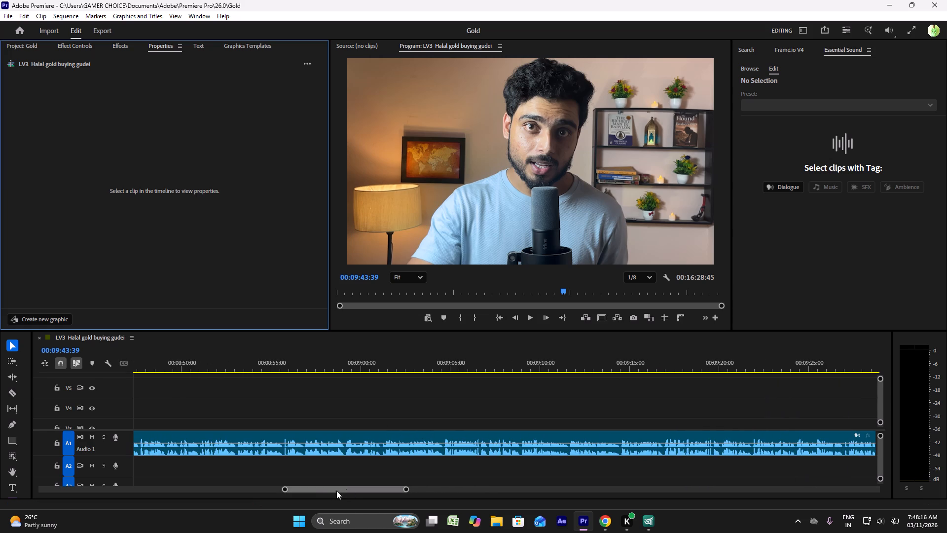
pyautogui.moveTo(336, 491); pyautogui.dragTo(125, 480)
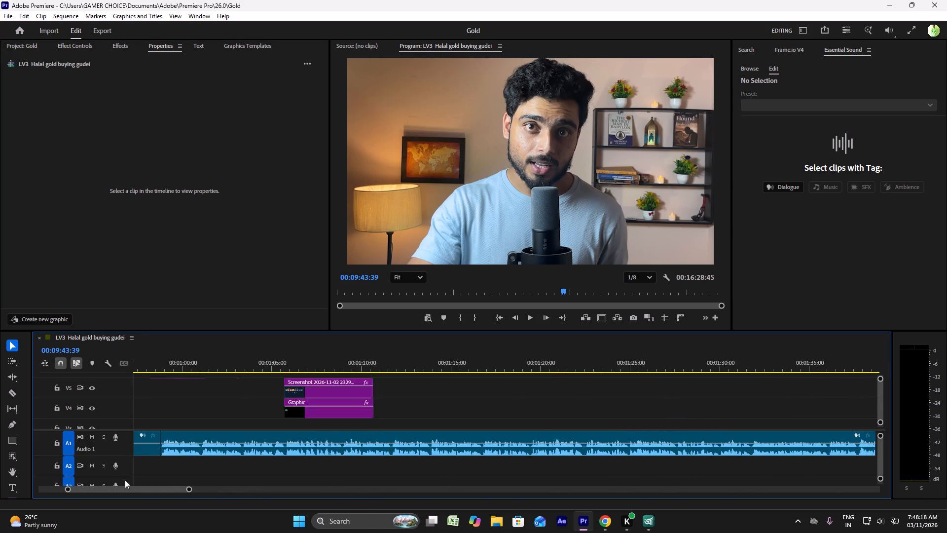
pyautogui.moveTo(125, 480); pyautogui.dragTo(95, 477)
pyautogui.scroll(-7, 588, 371)
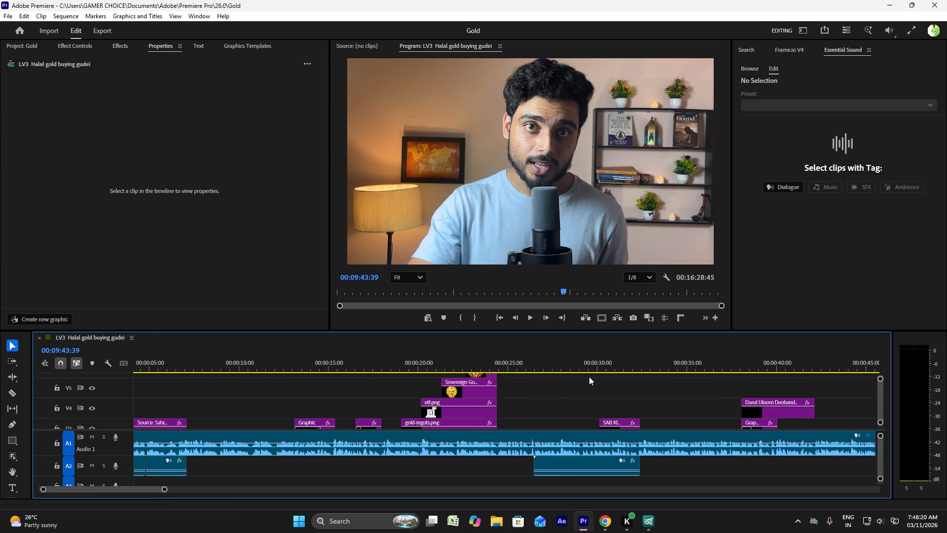
pyautogui.scroll(-14, 589, 379)
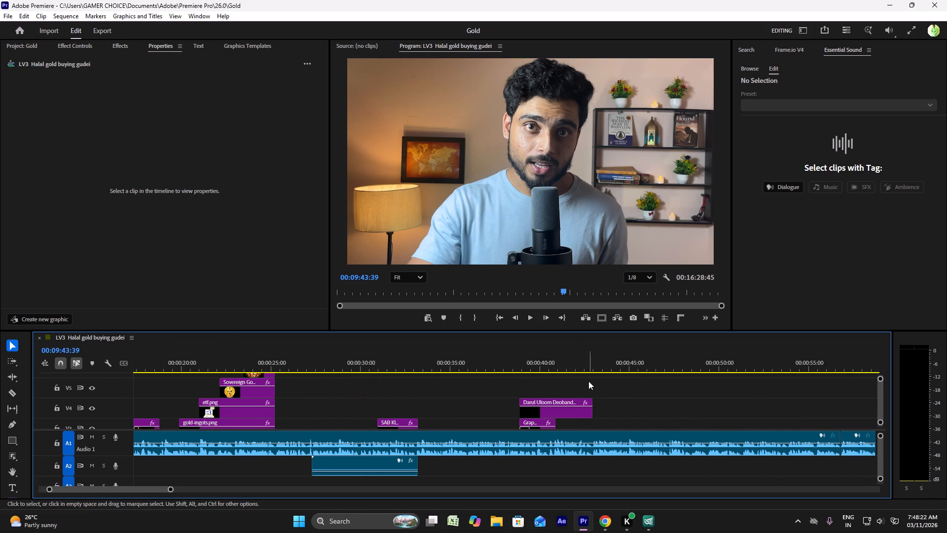
pyautogui.keyDown('alt'); pyautogui.scroll(-4, 588, 381); pyautogui.keyUp('alt')
pyautogui.keyDown('alt'); pyautogui.scroll(4, 588, 381); pyautogui.keyUp('alt')
pyautogui.scroll(-6, 588, 381)
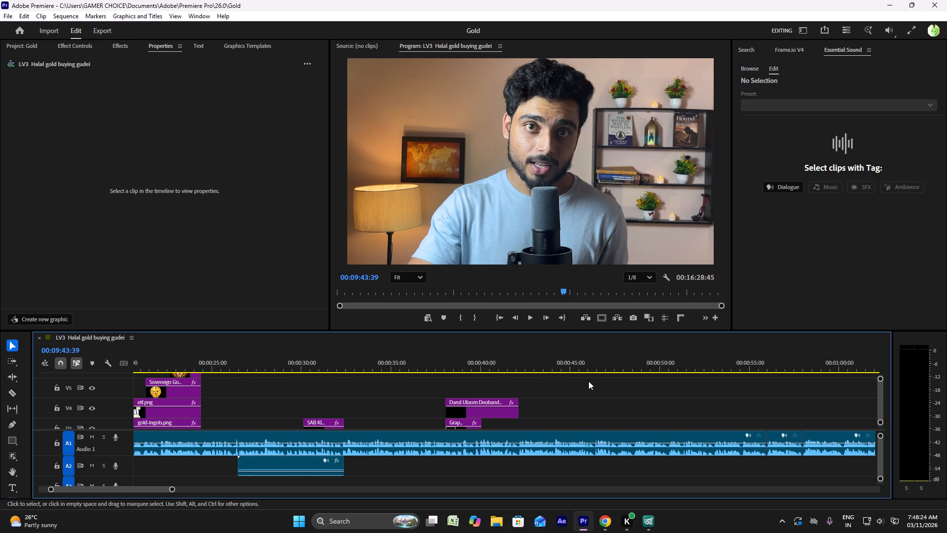
pyautogui.scroll(-7, 588, 381)
pyautogui.scroll(-14, 588, 381)
pyautogui.keyDown('ctrl'); pyautogui.scroll(-4, 588, 381); pyautogui.keyUp('ctrl')
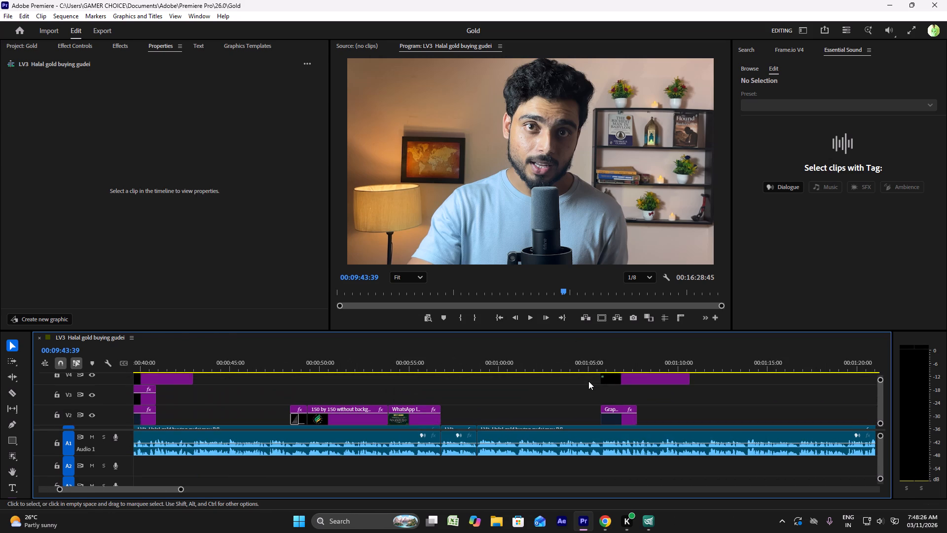
# Move the Screenshot and Graphic clips at about 00:01:05 down one track together, onto V4 and V3, keeping their timing.
pyautogui.keyDown('ctrl'); pyautogui.scroll(4, 624, 392); pyautogui.keyUp('ctrl')
pyautogui.moveTo(702, 410); pyautogui.dragTo(697, 409)
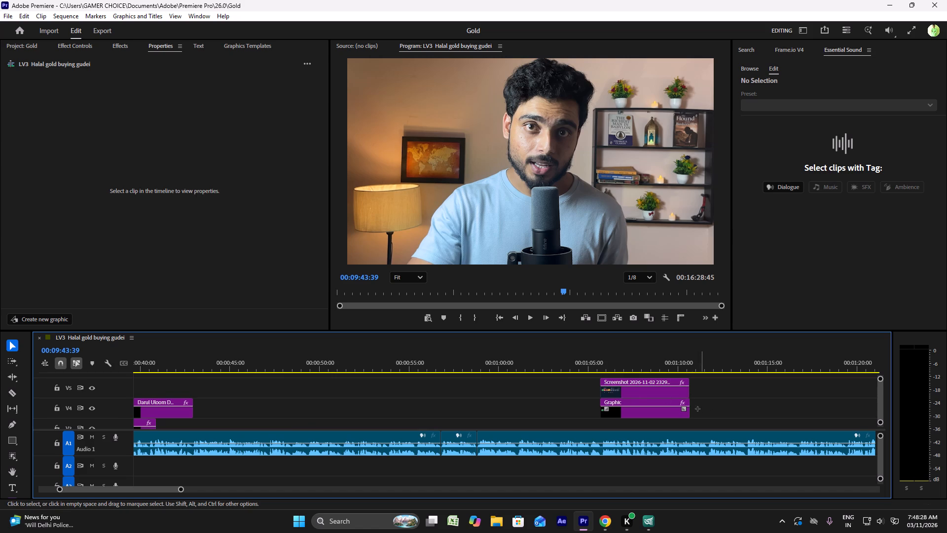
pyautogui.moveTo(697, 409); pyautogui.dragTo(671, 385)
pyautogui.scroll(-2, 659, 401)
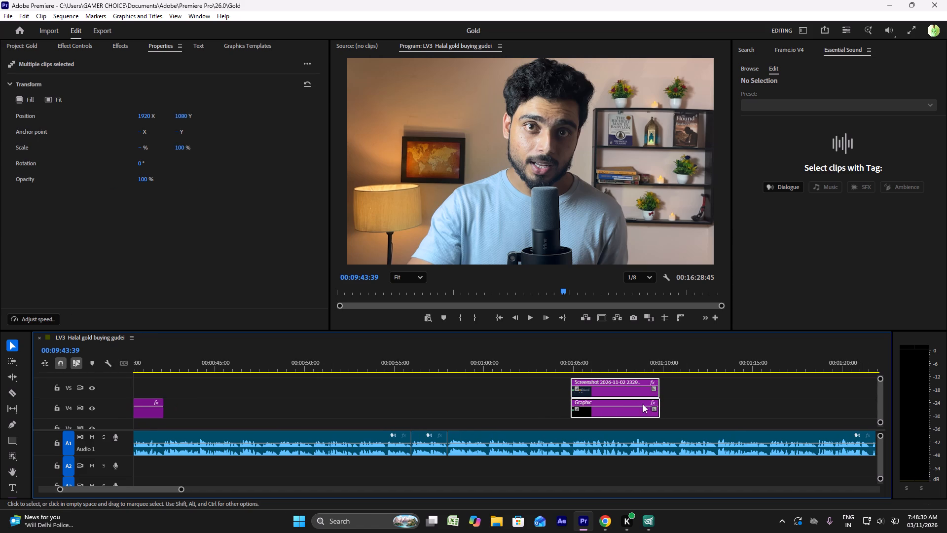
pyautogui.keyDown('ctrl'); pyautogui.scroll(-3, 642, 404); pyautogui.keyUp('ctrl')
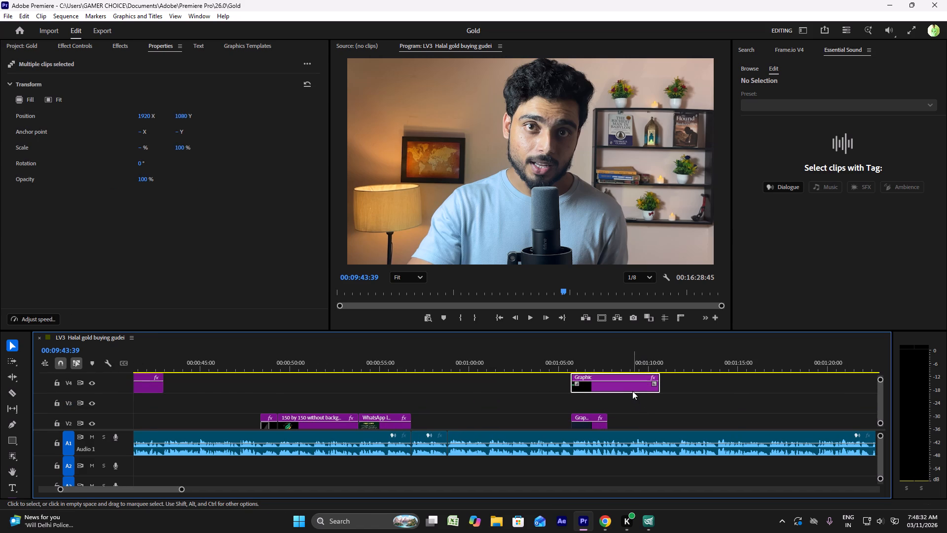
pyautogui.moveTo(632, 390); pyautogui.dragTo(629, 398)
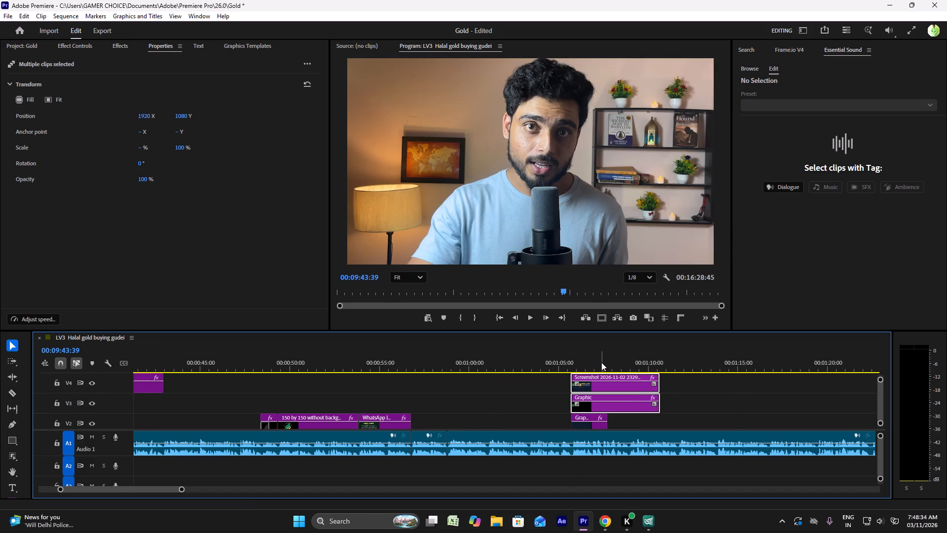
# Play back the section from about 00:01:07 to 00:01:11 to review the moved Screenshot and Graphic overlays.
pyautogui.click(607, 368)
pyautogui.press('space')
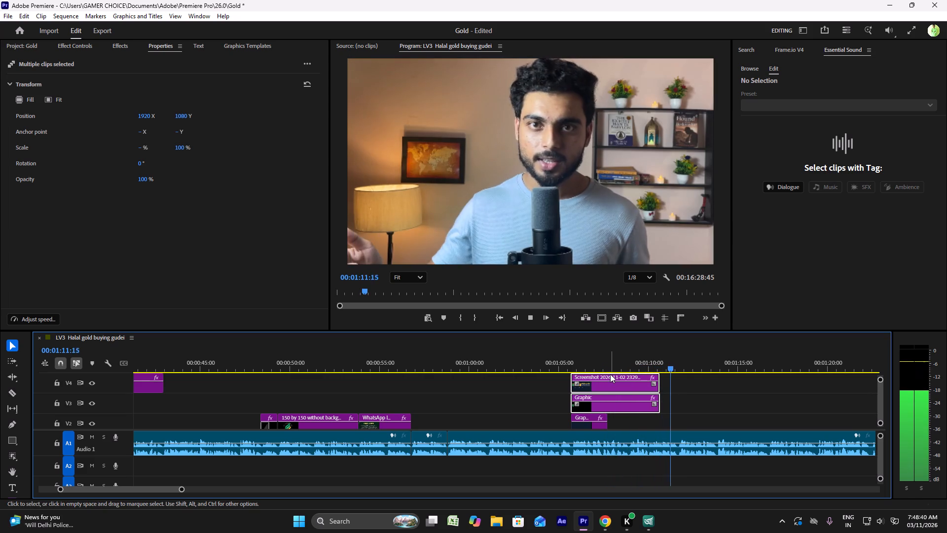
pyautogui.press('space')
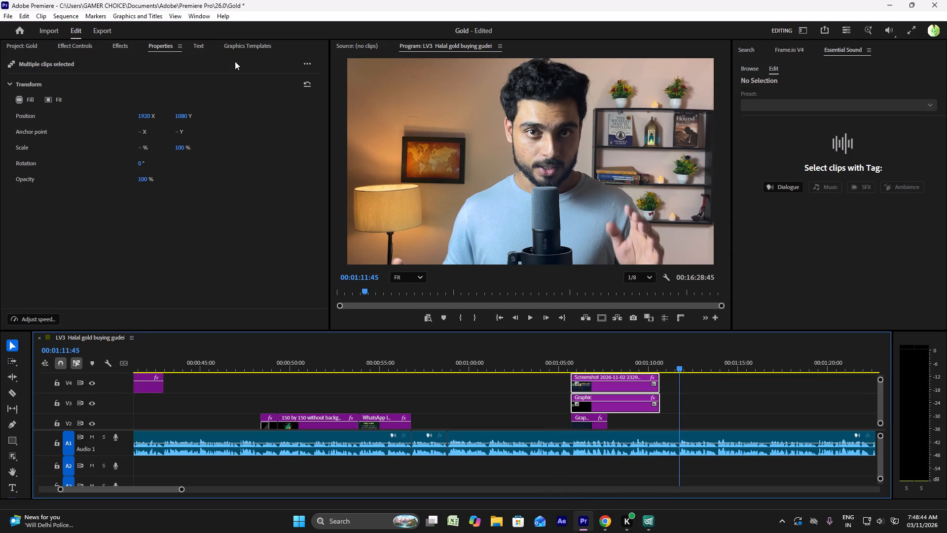
# Switch to the Chrome window containing the Video 3 editor brief PDF.
pyautogui.click(609, 503)
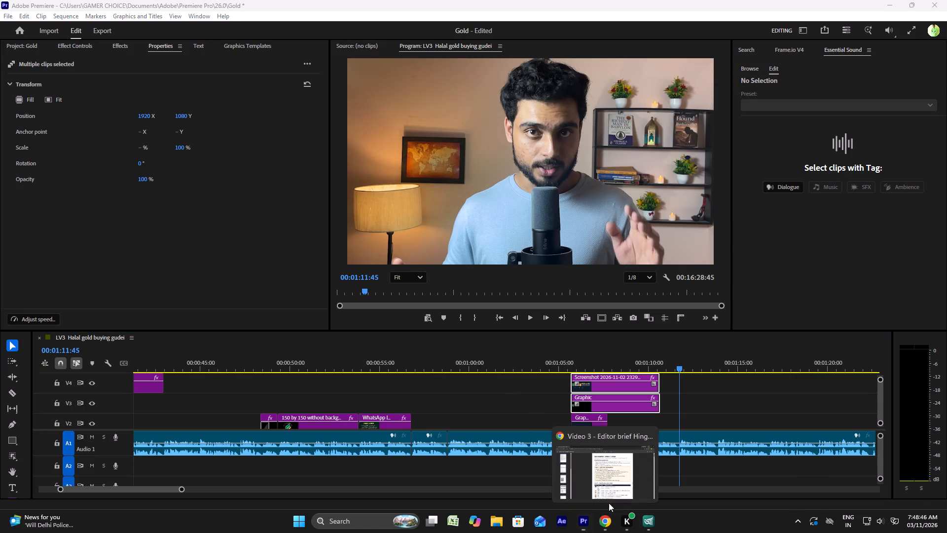
pyautogui.click(612, 495)
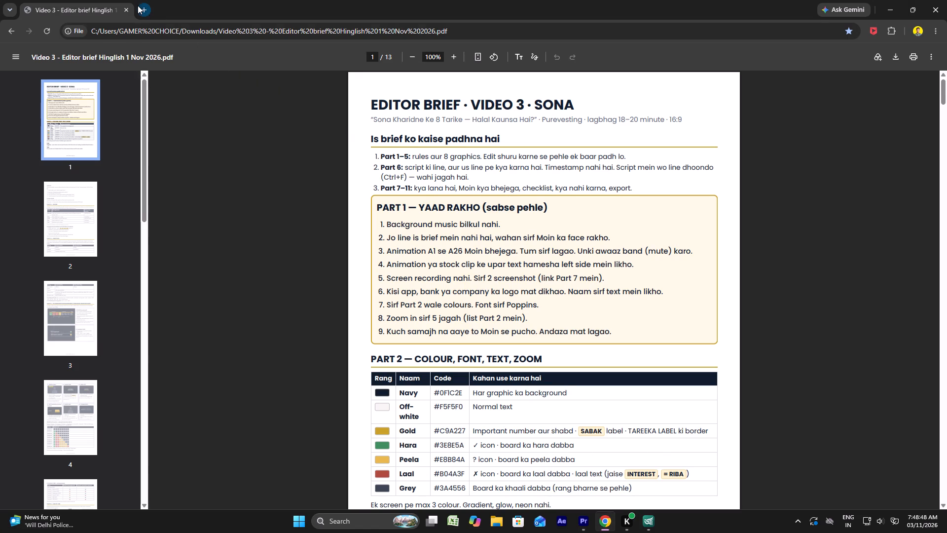
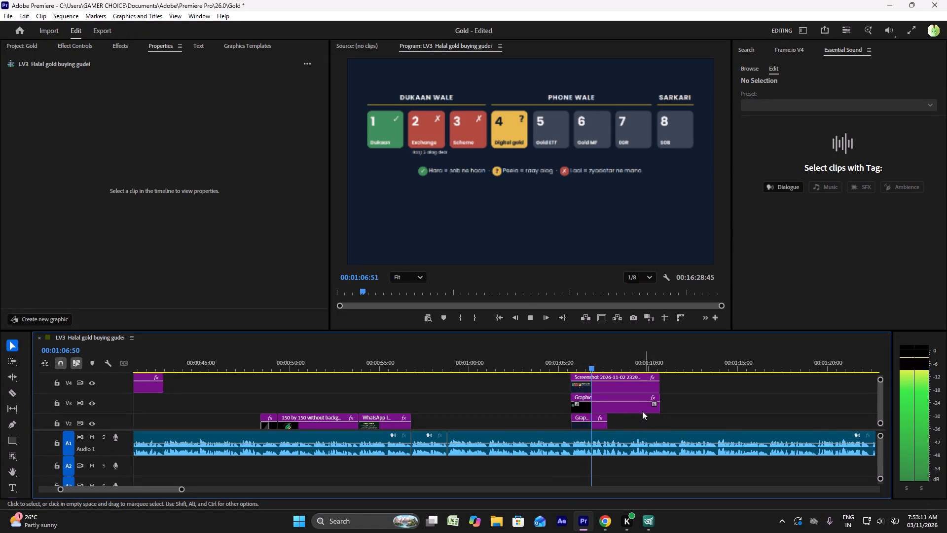
# Pause the sequence playback at about 00:01:07 and open the system's quick settings for the sound volume.
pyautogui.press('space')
pyautogui.click(880, 520)
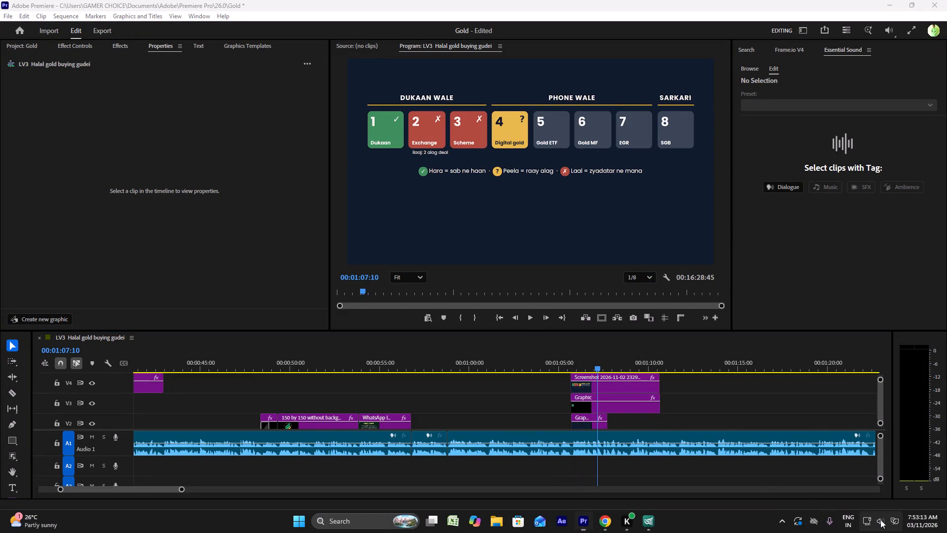
# Lower the computer's sound volume.
pyautogui.moveTo(829, 459); pyautogui.dragTo(814, 461)
pyautogui.click(711, 402)
# Review the overlay section from about 00:01:05 and delete its Screenshot clip on V4.
pyautogui.click(557, 346)
pyautogui.click(559, 358)
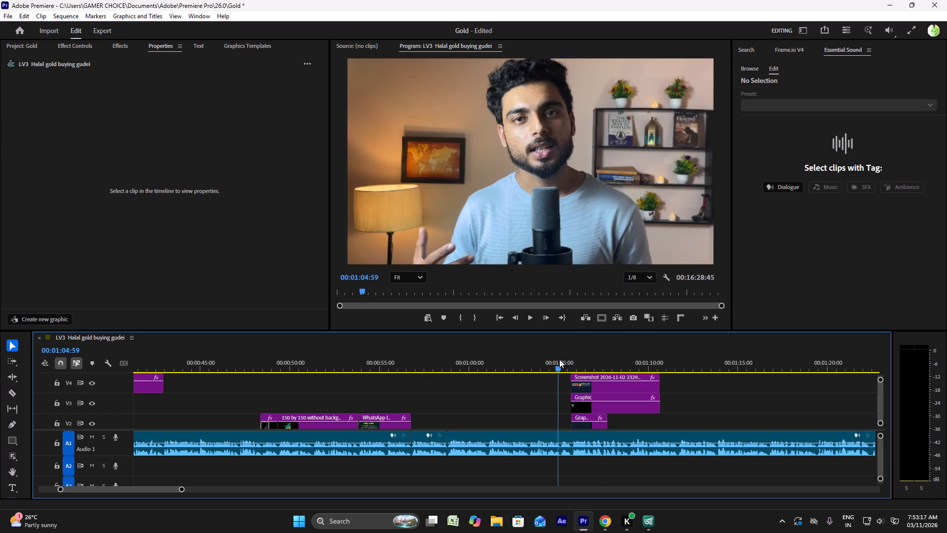
pyautogui.press('space')
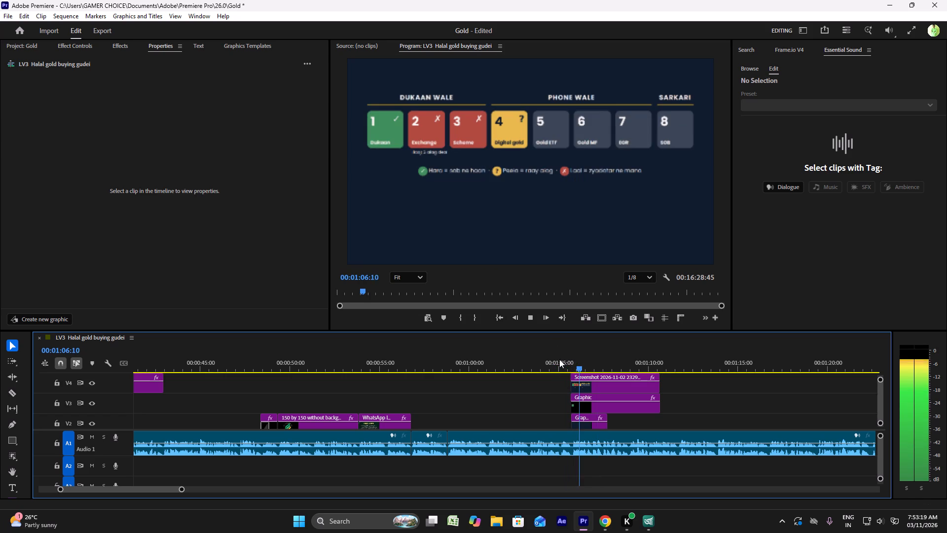
pyautogui.press('space')
pyautogui.scroll(2, 598, 395)
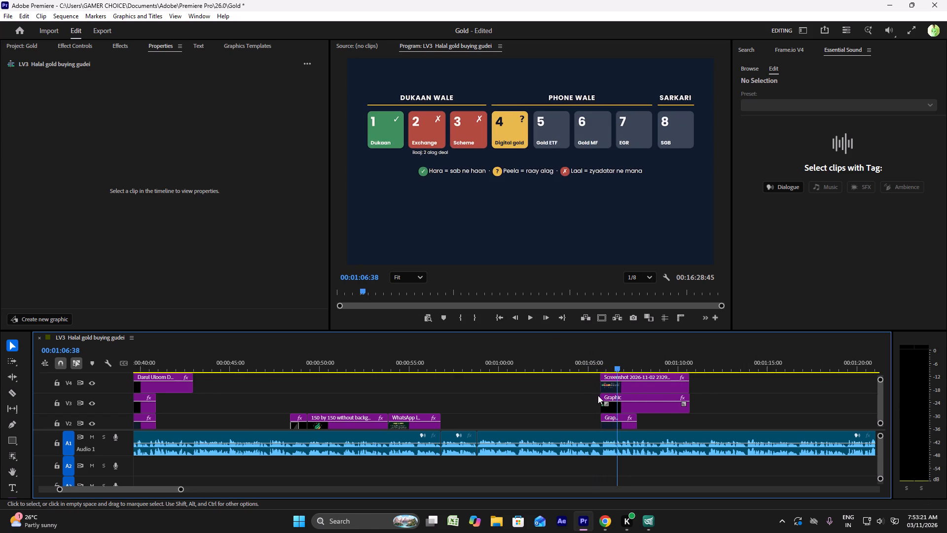
pyautogui.click(623, 384)
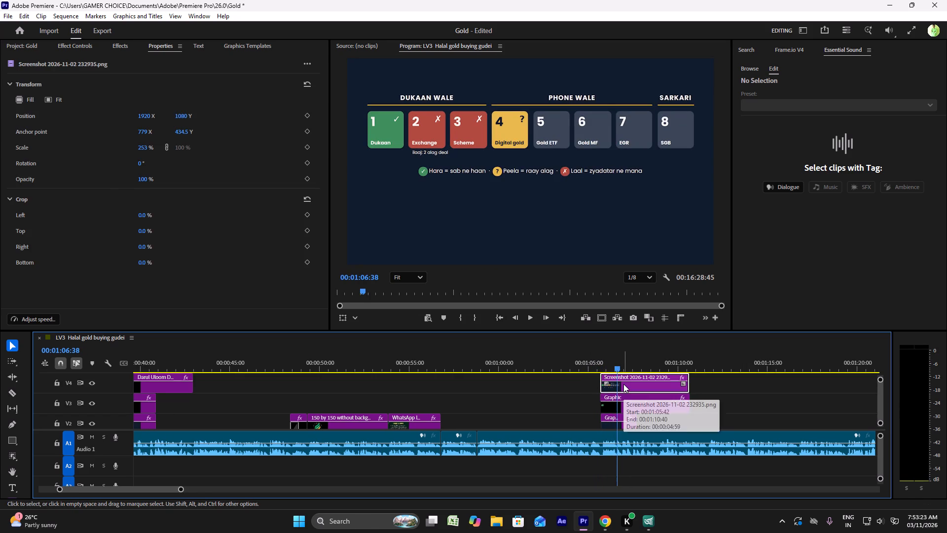
pyautogui.press('Delete')
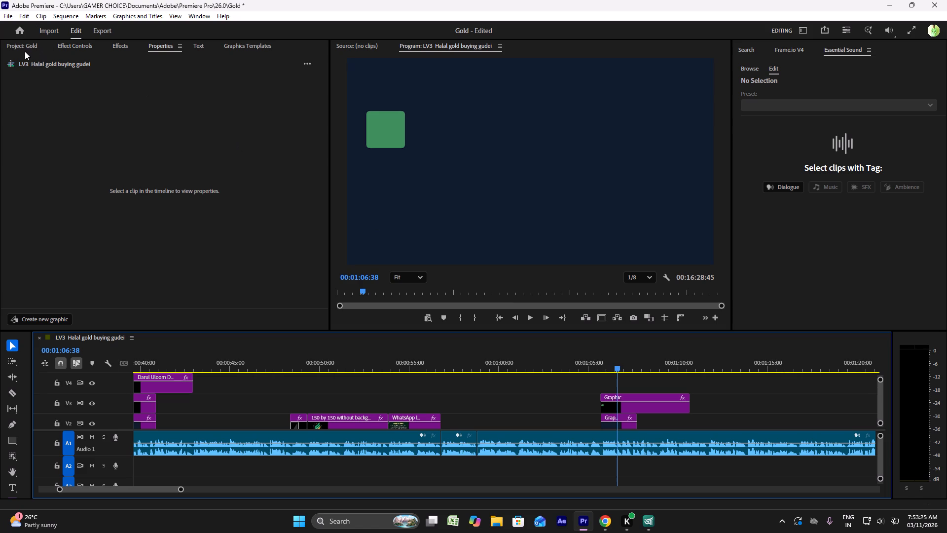
# Import the seven WhatsApp images dated 2026-11-03, from 2.26.28 AM to 2.36.03 AM, from the Downloads folder into the project.
pyautogui.click(21, 48)
pyautogui.scroll(-16, 211, 308)
pyautogui.scroll(-5, 212, 278)
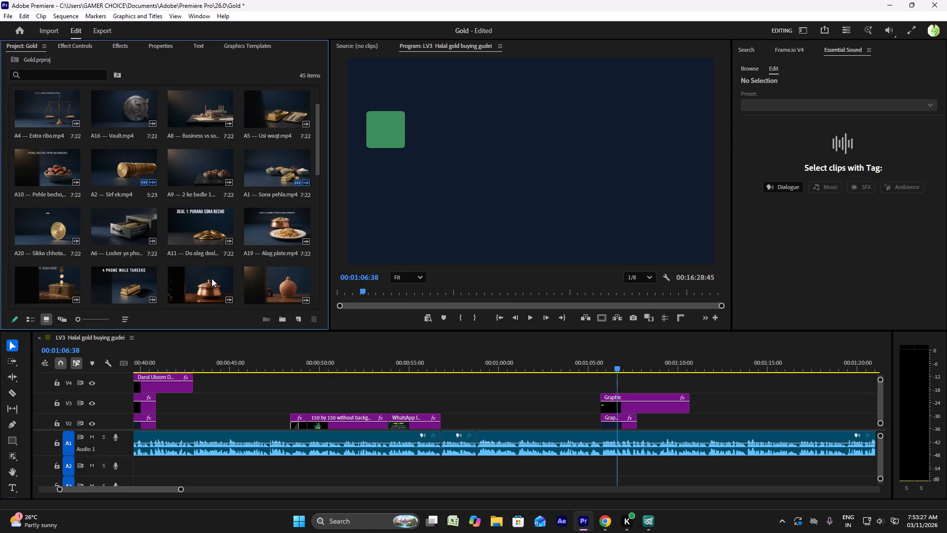
pyautogui.scroll(-16, 216, 233)
pyautogui.doubleClick(187, 262)
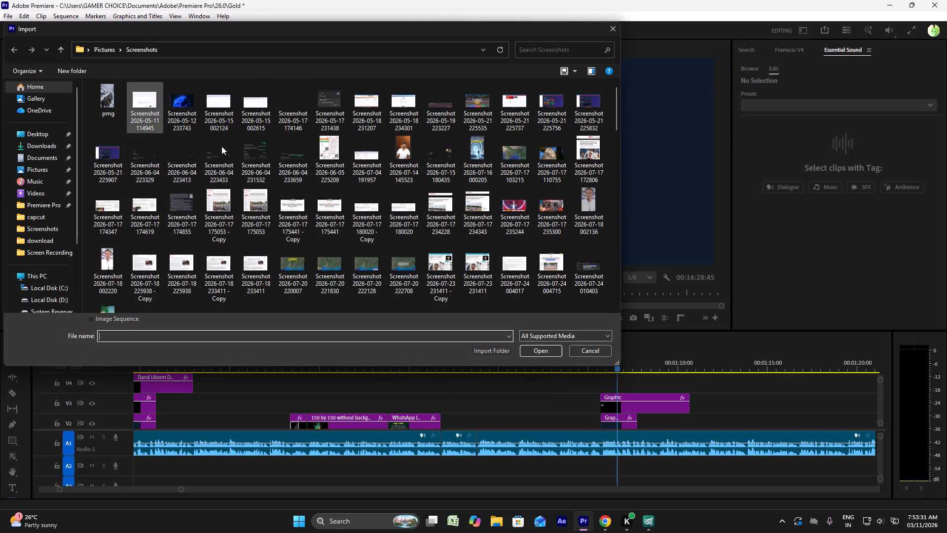
pyautogui.scroll(-10, 240, 132)
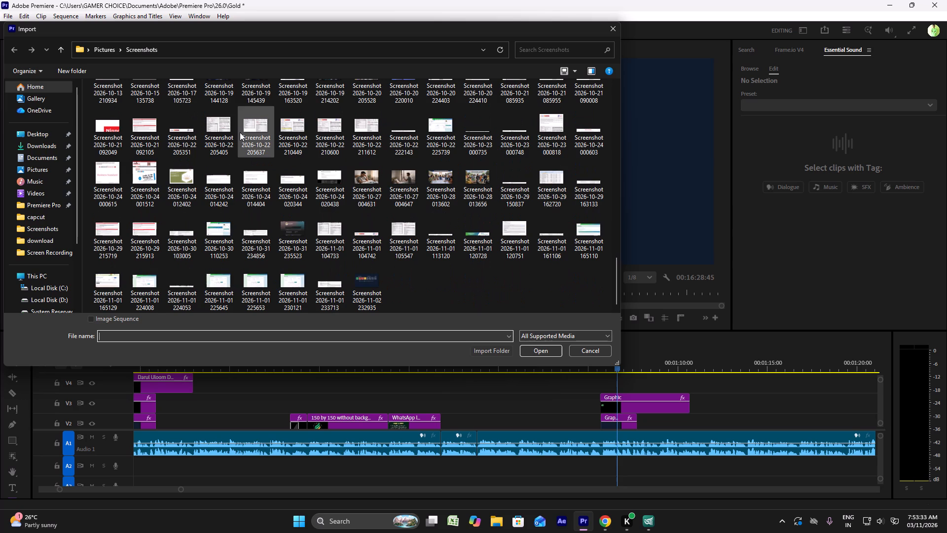
pyautogui.scroll(-9, 240, 132)
pyautogui.click(42, 141)
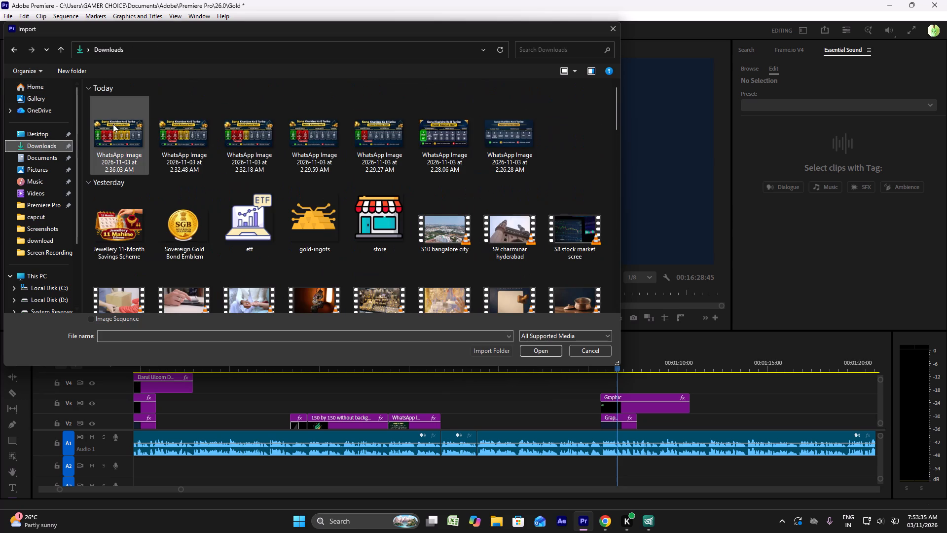
pyautogui.keyDown('ctrl'); pyautogui.click(120, 122); pyautogui.keyUp('ctrl')
pyautogui.keyDown('ctrl'); pyautogui.click(171, 124); pyautogui.keyUp('ctrl')
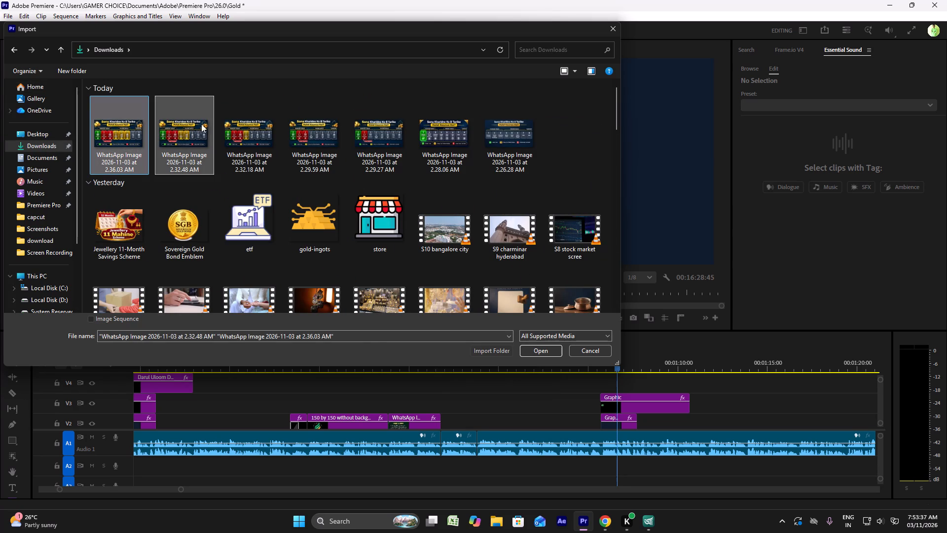
pyautogui.keyDown('ctrl'); pyautogui.click(249, 124); pyautogui.keyUp('ctrl')
pyautogui.keyDown('ctrl'); pyautogui.click(329, 131); pyautogui.keyUp('ctrl')
pyautogui.keyDown('ctrl'); pyautogui.click(372, 132); pyautogui.keyUp('ctrl')
pyautogui.keyDown('ctrl'); pyautogui.click(436, 143); pyautogui.keyUp('ctrl')
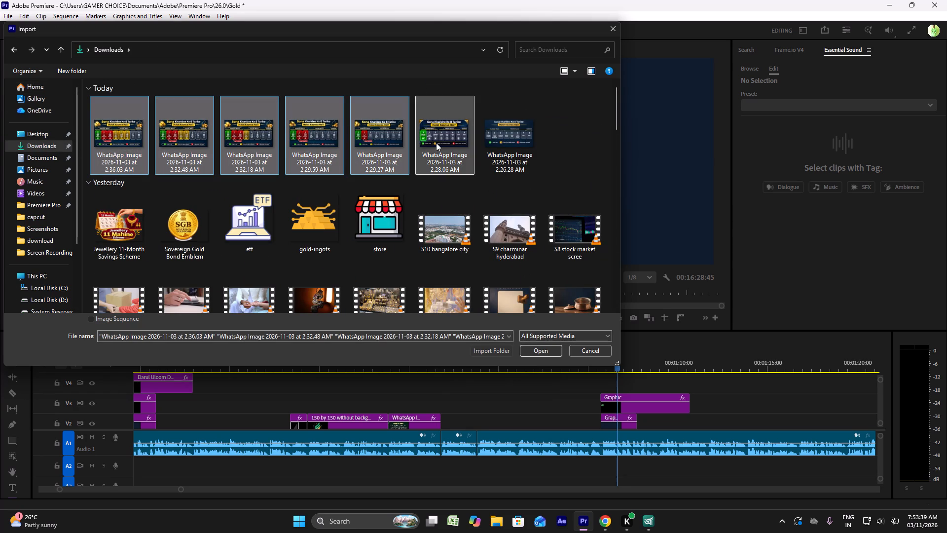
pyautogui.keyDown('ctrl'); pyautogui.click(524, 143); pyautogui.keyUp('ctrl')
pyautogui.click(552, 350)
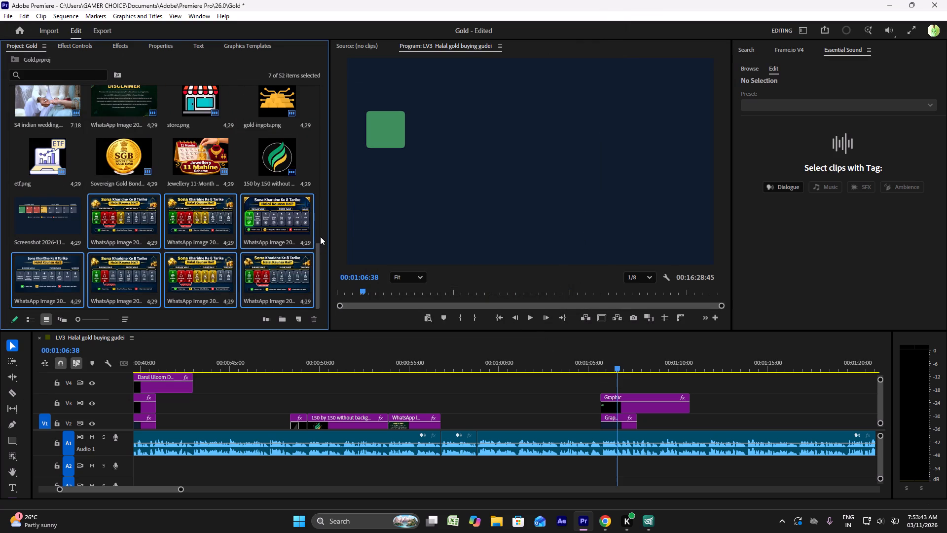
# Place the WhatsApp image of 2.26.28 AM, the chart without coloured boxes, on V3 directly after the Graphic clip at about 00:01:10.
pyautogui.click(320, 236)
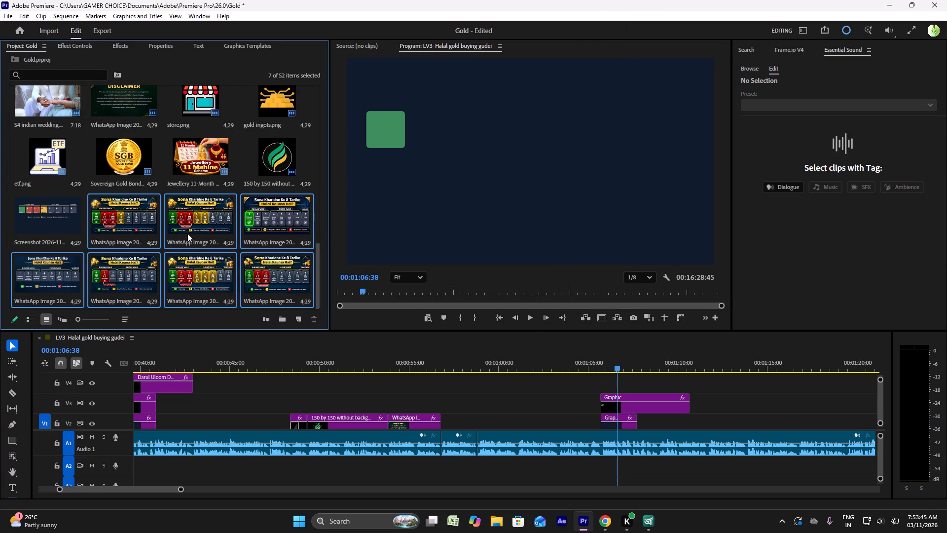
pyautogui.click(179, 233)
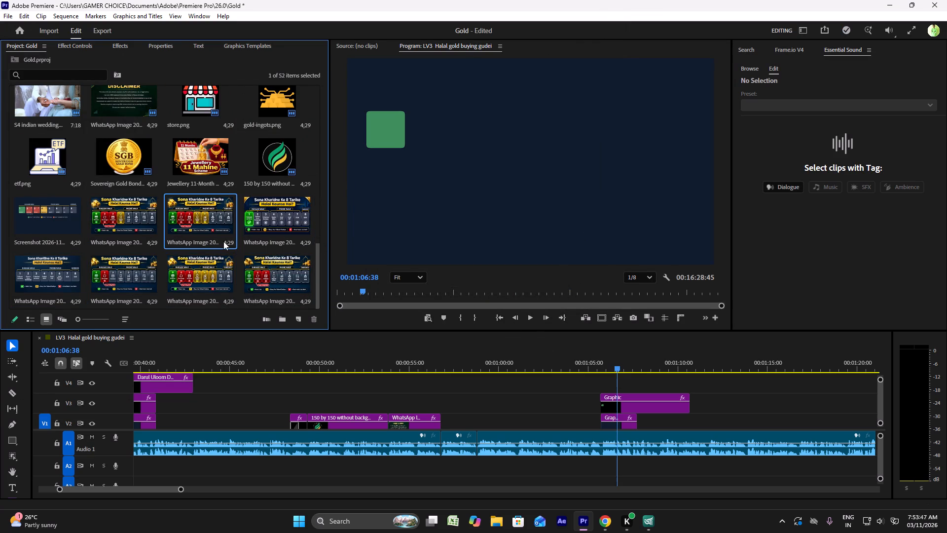
pyautogui.click(40, 270)
pyautogui.moveTo(39, 270); pyautogui.dragTo(691, 399)
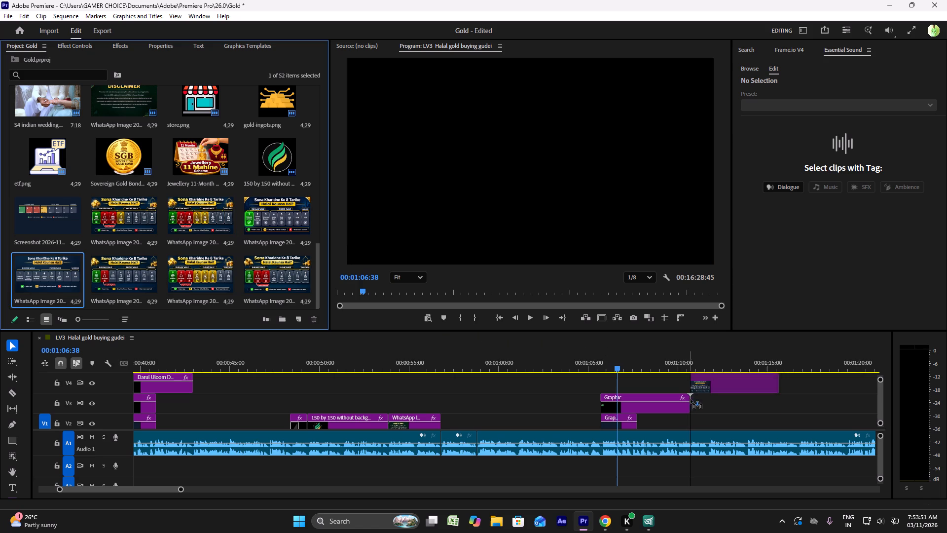
pyautogui.moveTo(691, 399); pyautogui.dragTo(695, 406)
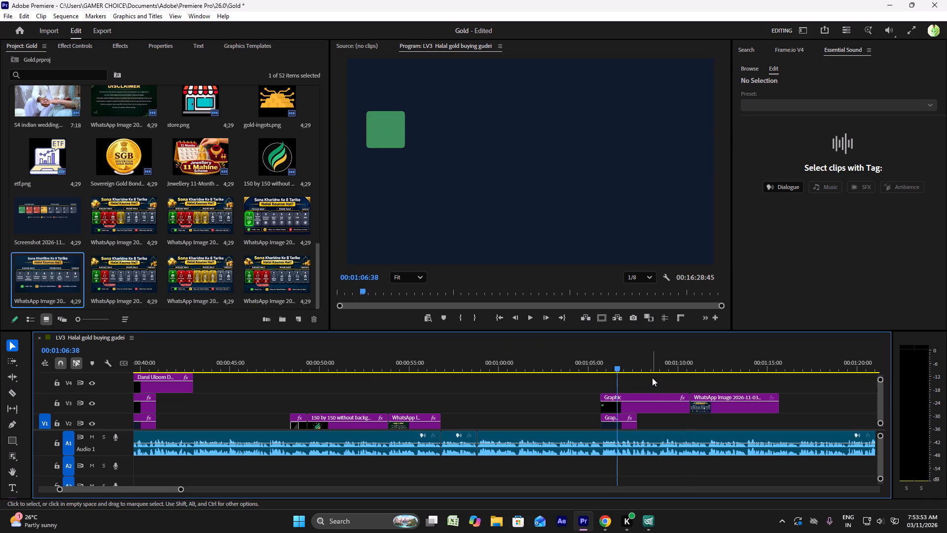
# Move the WhatsApp image clip on V3 back to start at 00:01:05:43, overwriting the Graphic clip there.
pyautogui.scroll(-6, 652, 378)
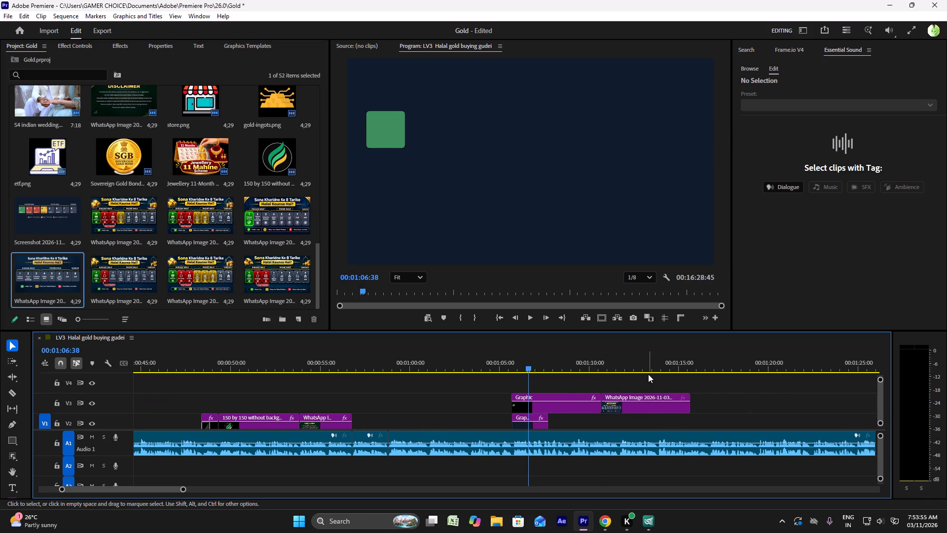
pyautogui.click(508, 358)
pyautogui.press('space')
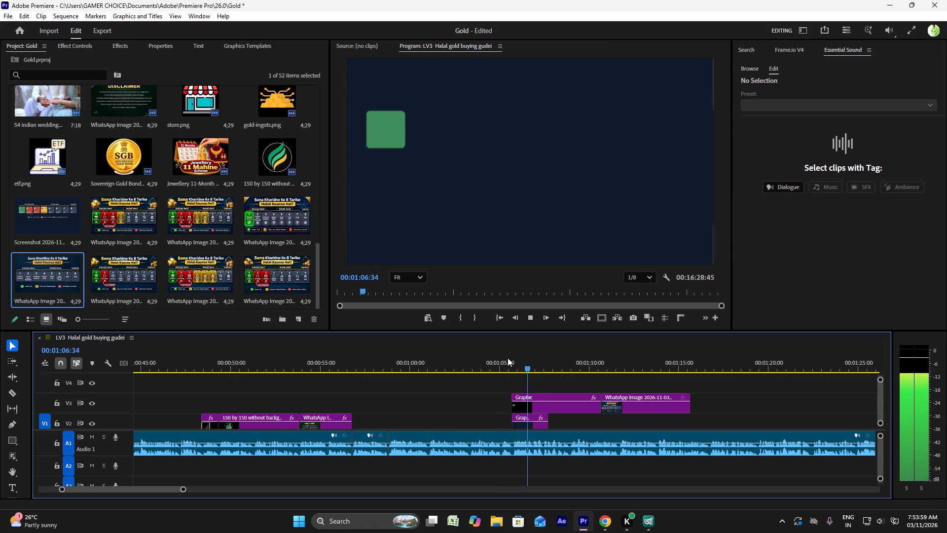
pyautogui.press('space')
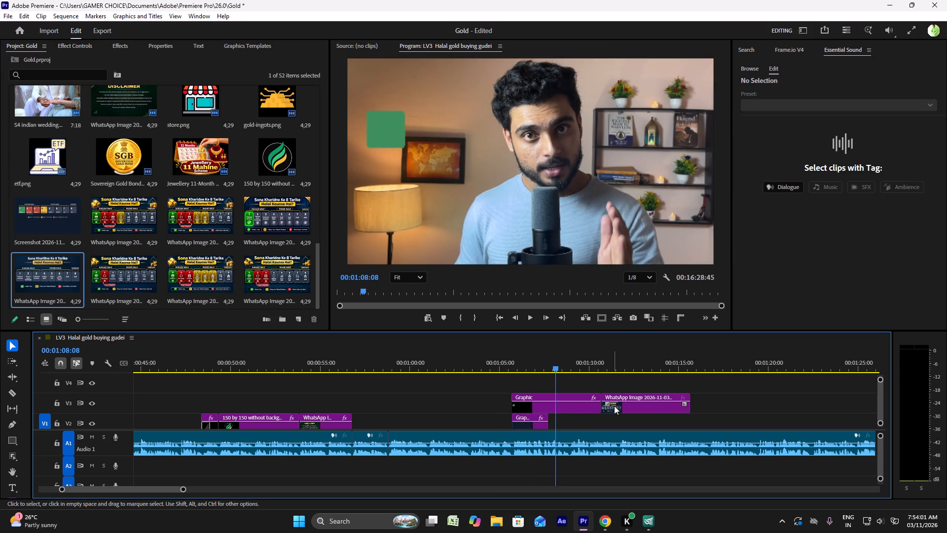
pyautogui.moveTo(616, 406); pyautogui.dragTo(527, 402)
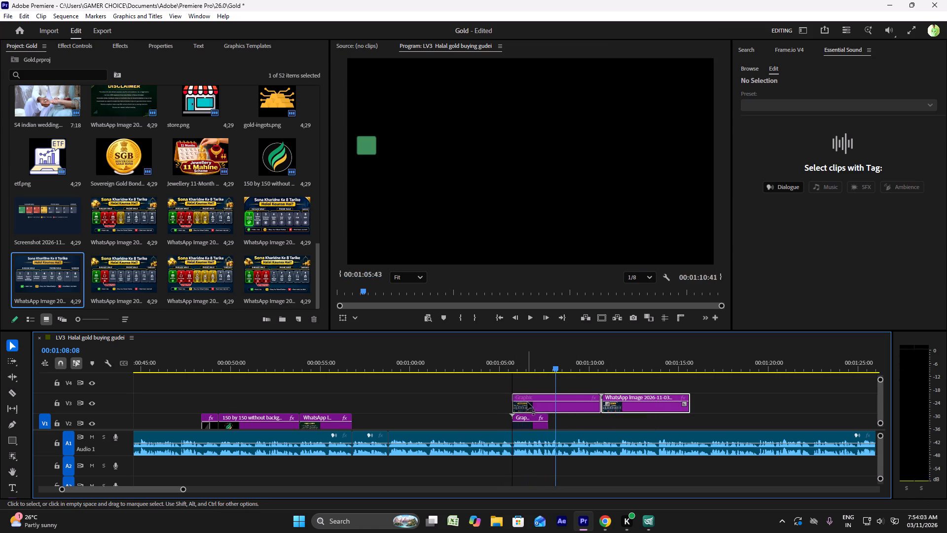
# Lower the computer's sound volume further.
pyautogui.click(510, 357)
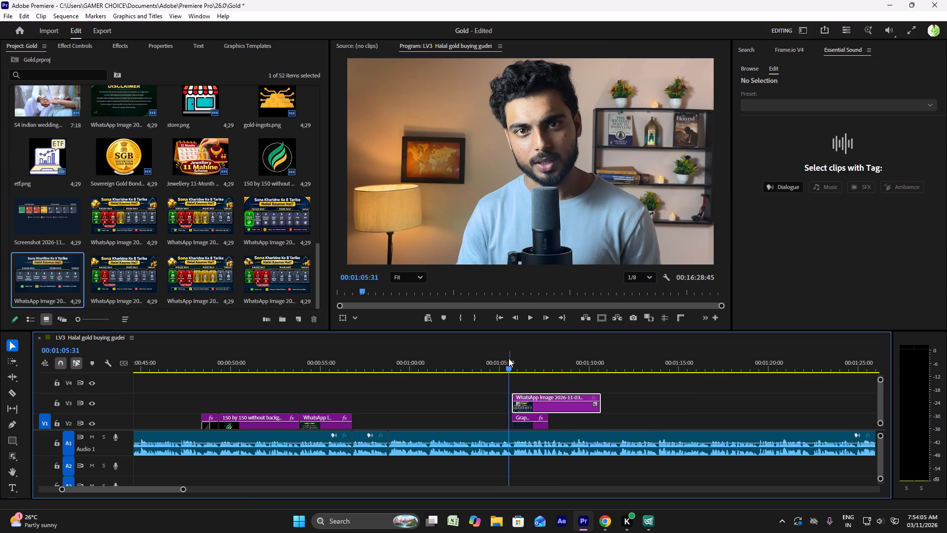
pyautogui.click(877, 521)
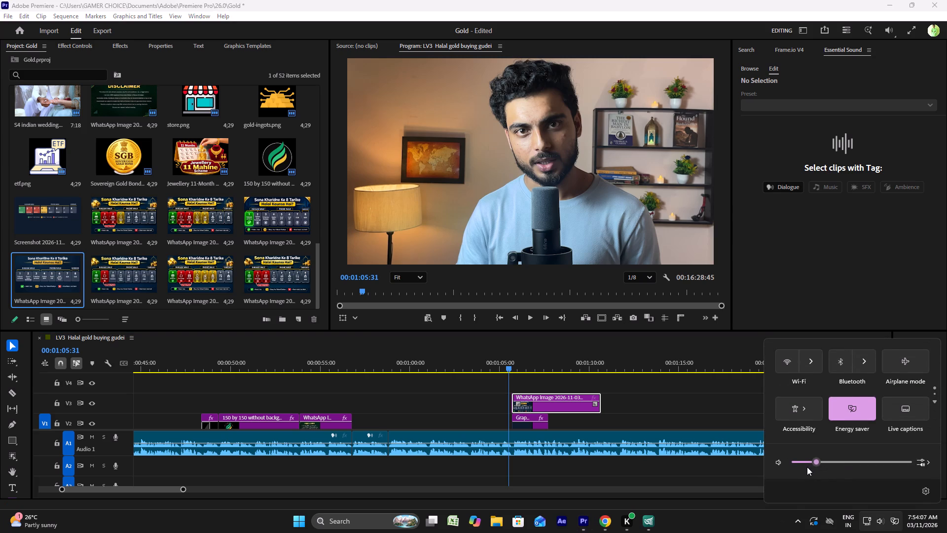
pyautogui.click(804, 467)
pyautogui.press('space')
pyautogui.click(537, 385)
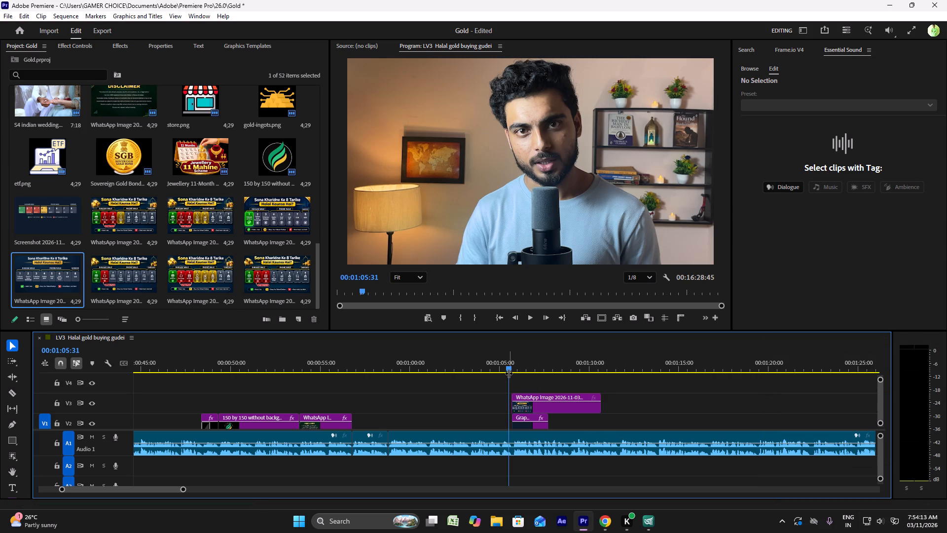
# Scale the WhatsApp image clip on V3 to 240% so it fills the frame.
pyautogui.click(529, 313)
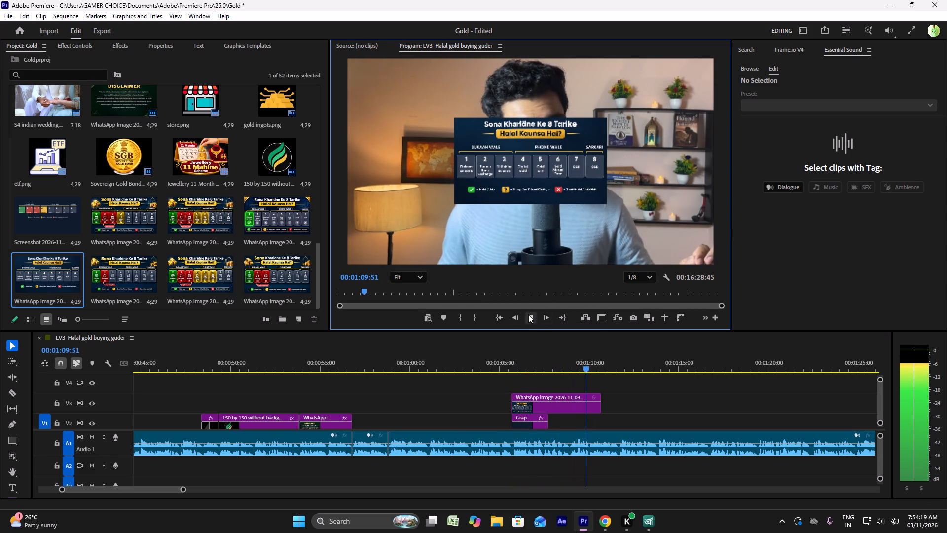
pyautogui.click(529, 314)
pyautogui.click(555, 413)
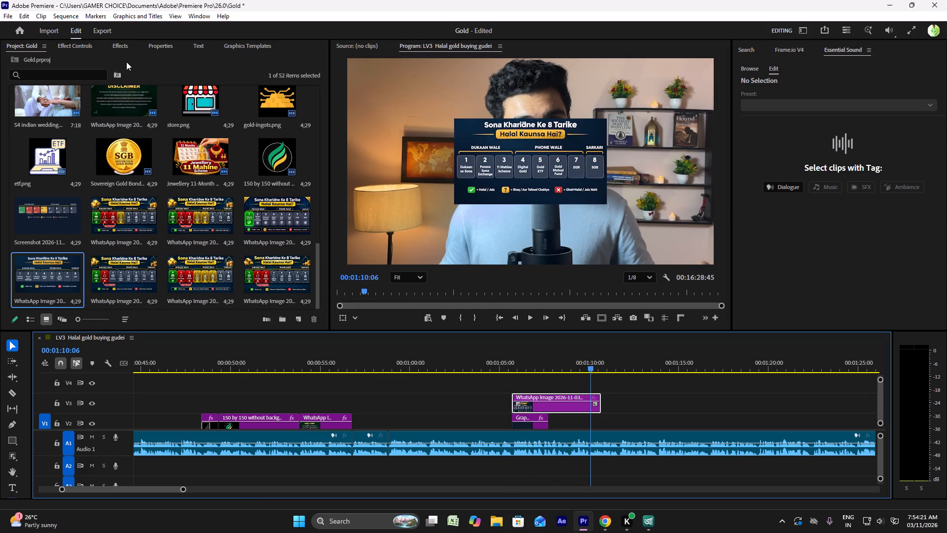
pyautogui.click(167, 44)
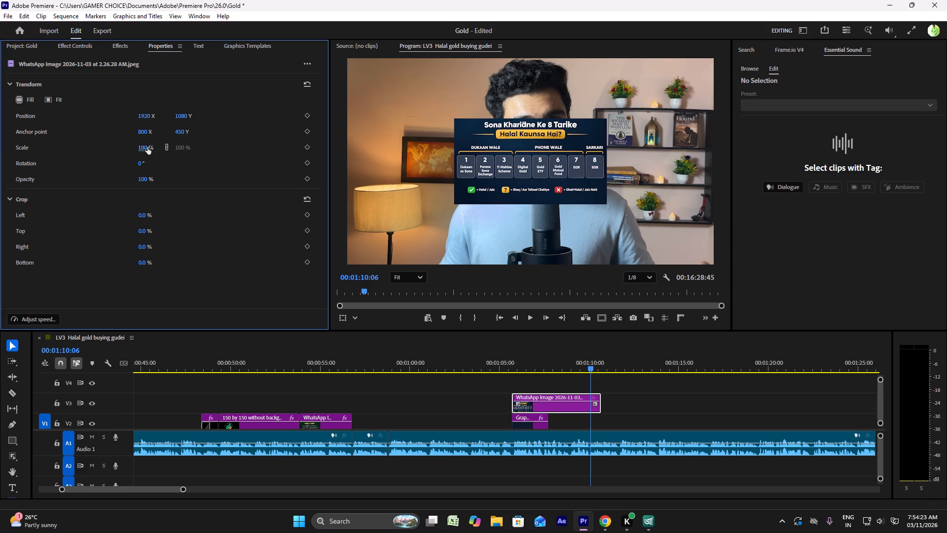
pyautogui.moveTo(146, 146); pyautogui.dragTo(180, 147)
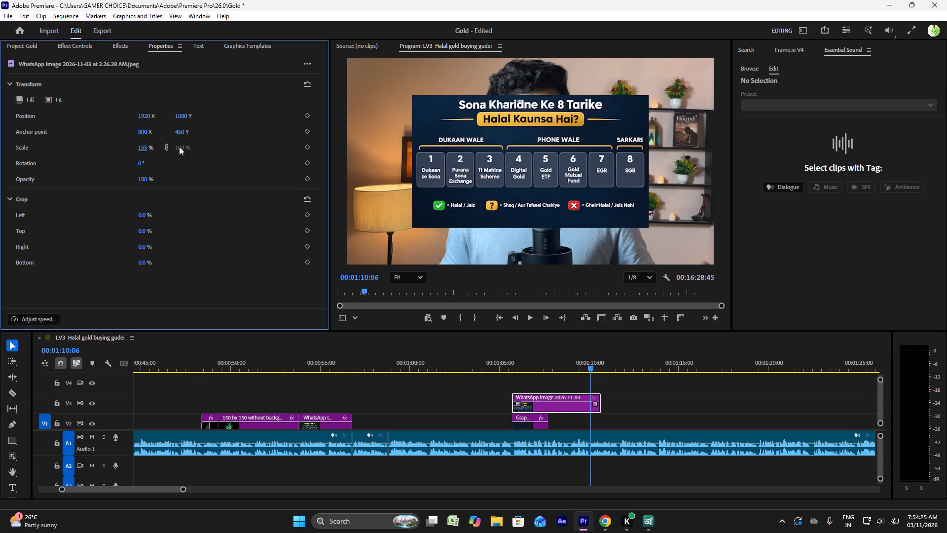
pyautogui.moveTo(148, 149); pyautogui.dragTo(172, 149)
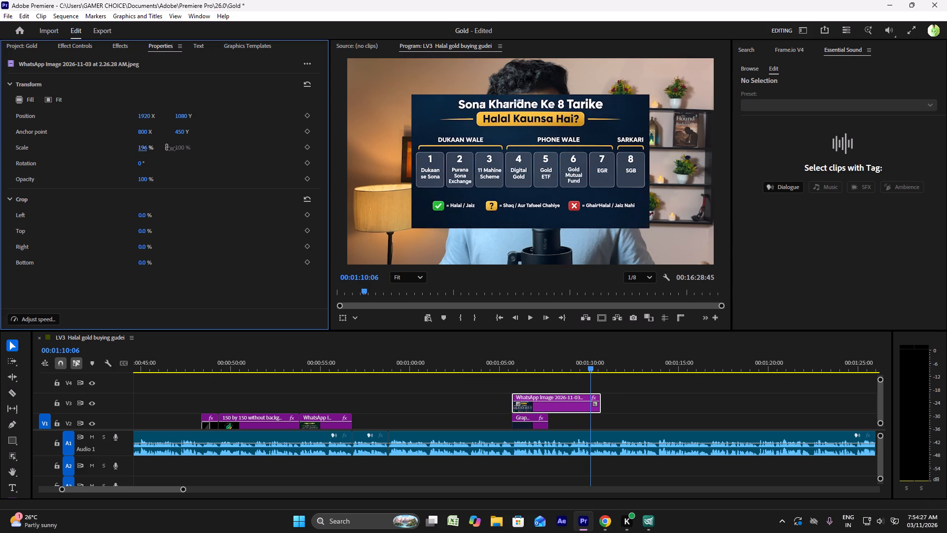
pyautogui.moveTo(172, 149); pyautogui.dragTo(187, 149)
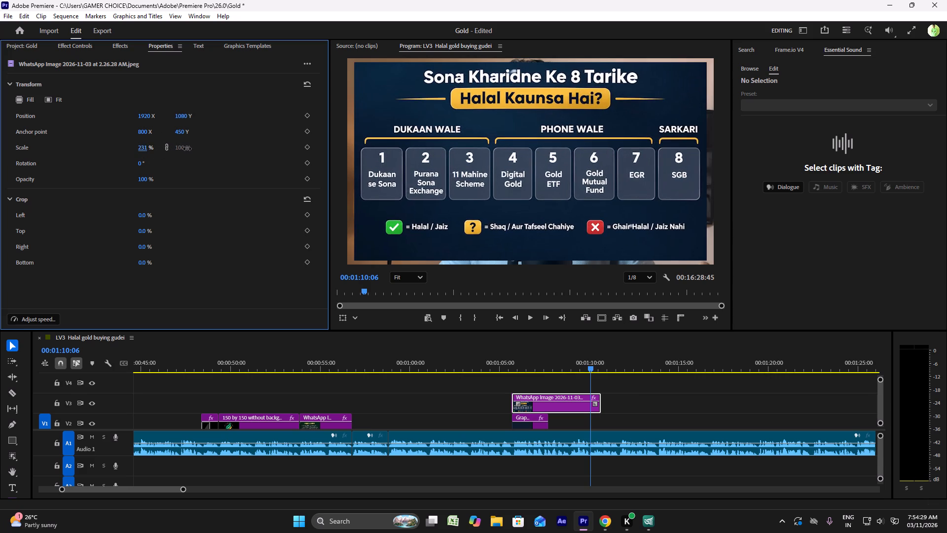
pyautogui.moveTo(187, 149); pyautogui.dragTo(193, 149)
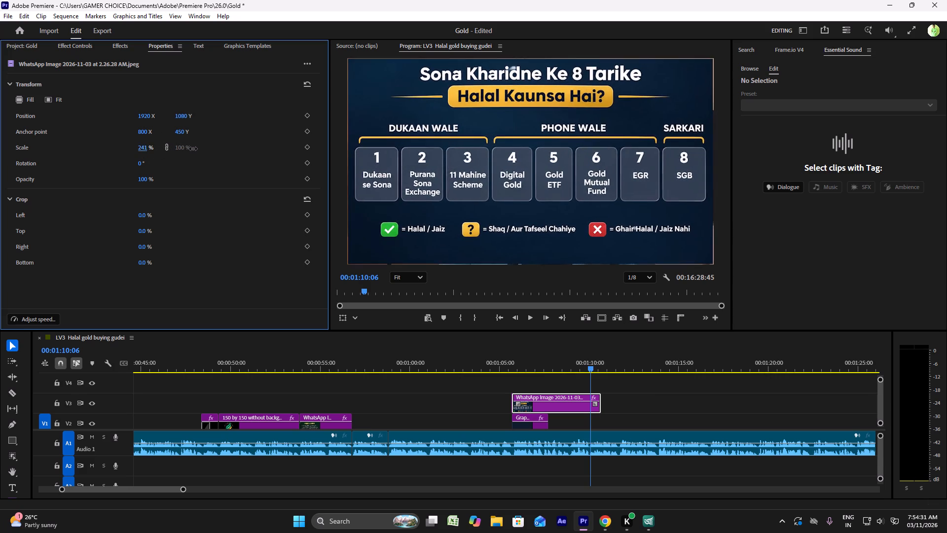
pyautogui.moveTo(193, 149); pyautogui.dragTo(193, 149)
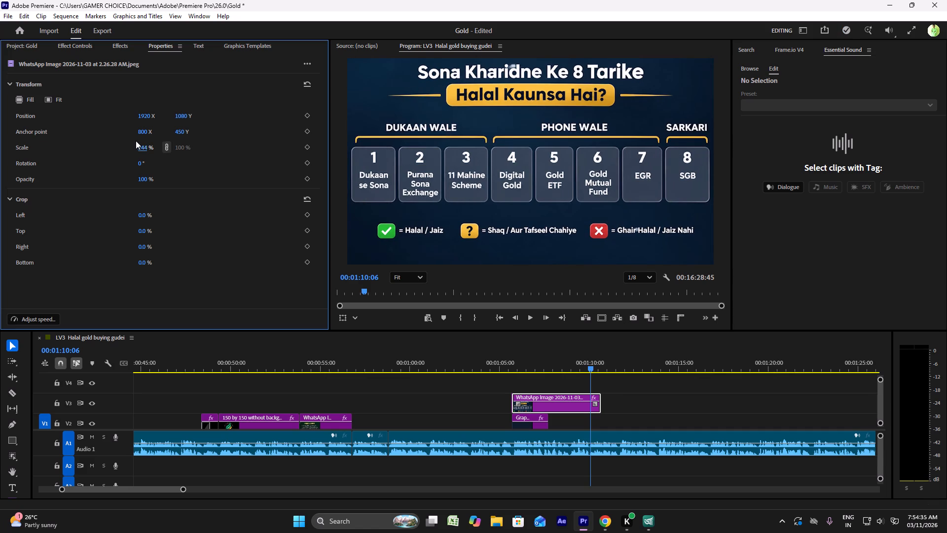
pyautogui.click(148, 150)
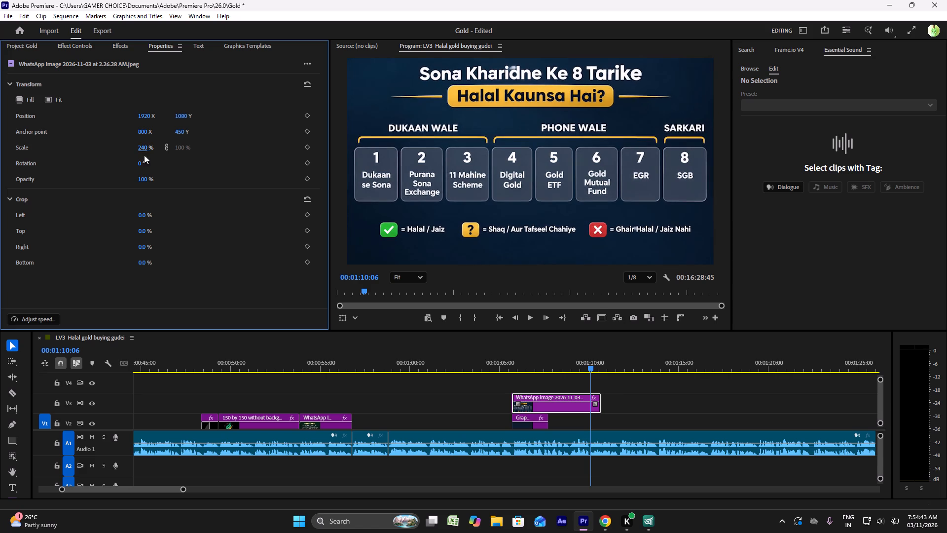
# Play back the section from about 00:01:05 to 00:01:09 to check the enlarged chart image.
pyautogui.click(506, 364)
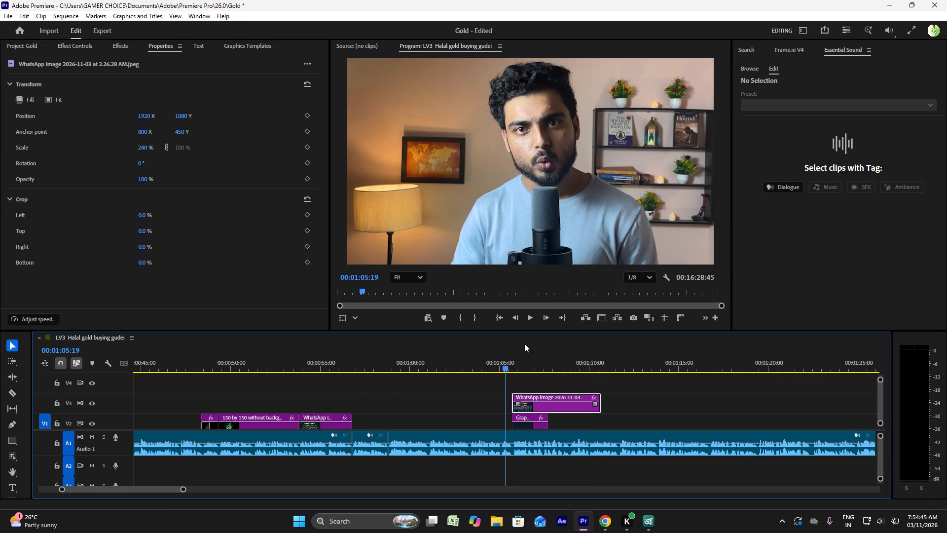
pyautogui.click(529, 315)
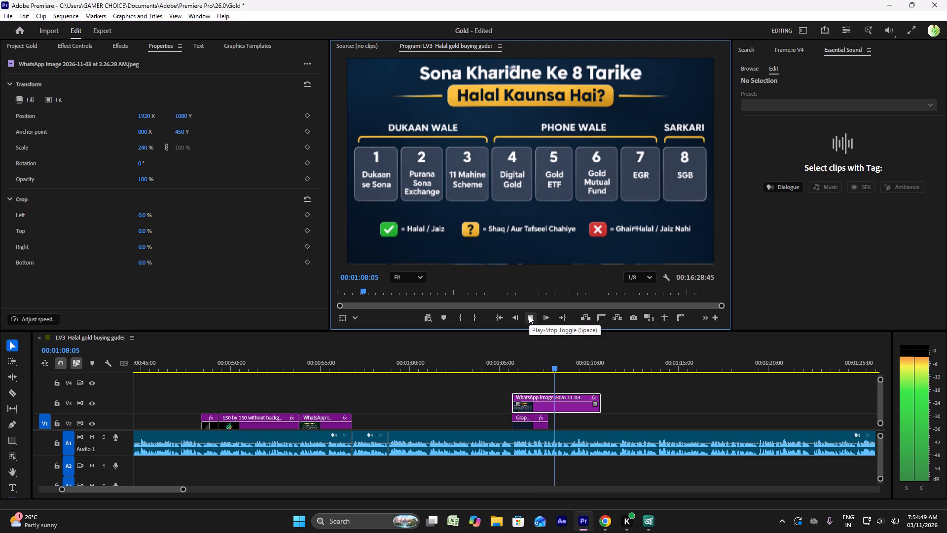
pyautogui.click(529, 315)
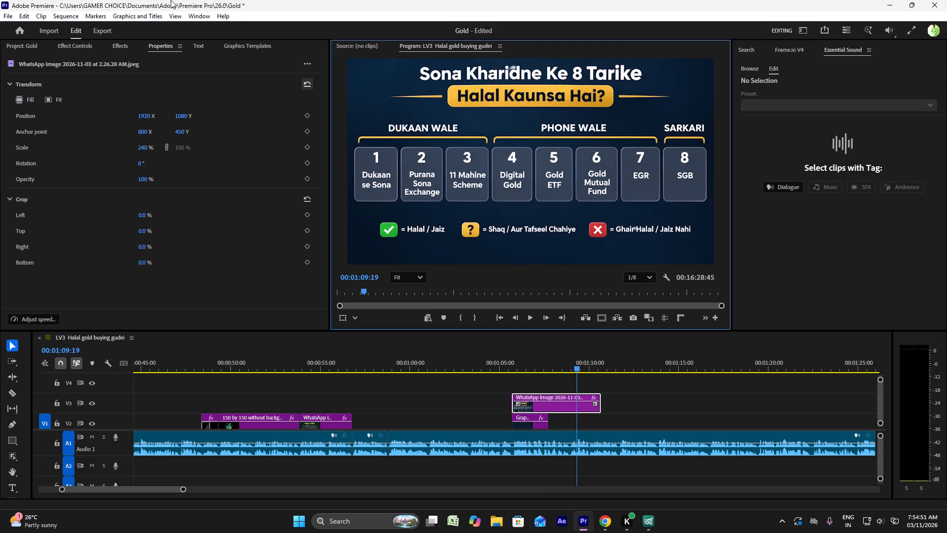
# Set the preview playback resolution to Full and play back the chart image section from about 00:01:05 to 00:01:08.
pyautogui.click(646, 276)
pyautogui.click(643, 289)
pyautogui.click(513, 354)
pyautogui.click(526, 316)
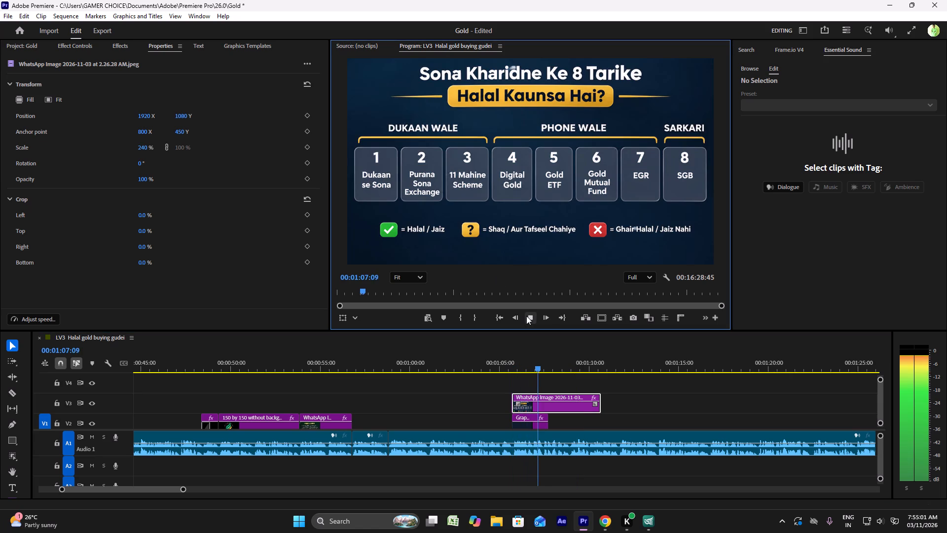
pyautogui.click(526, 316)
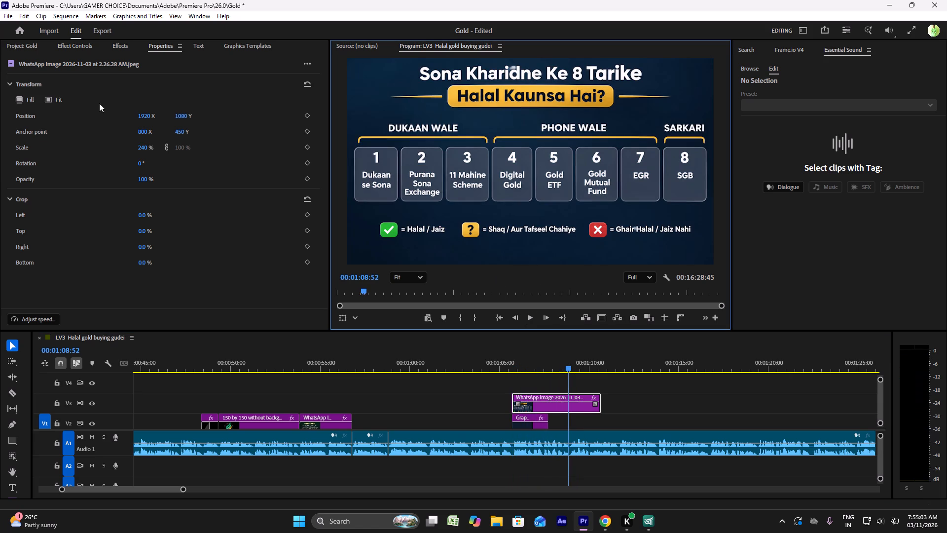
# Set the scale of the WhatsApp image clip on V3 to 241%.
pyautogui.click(142, 146)
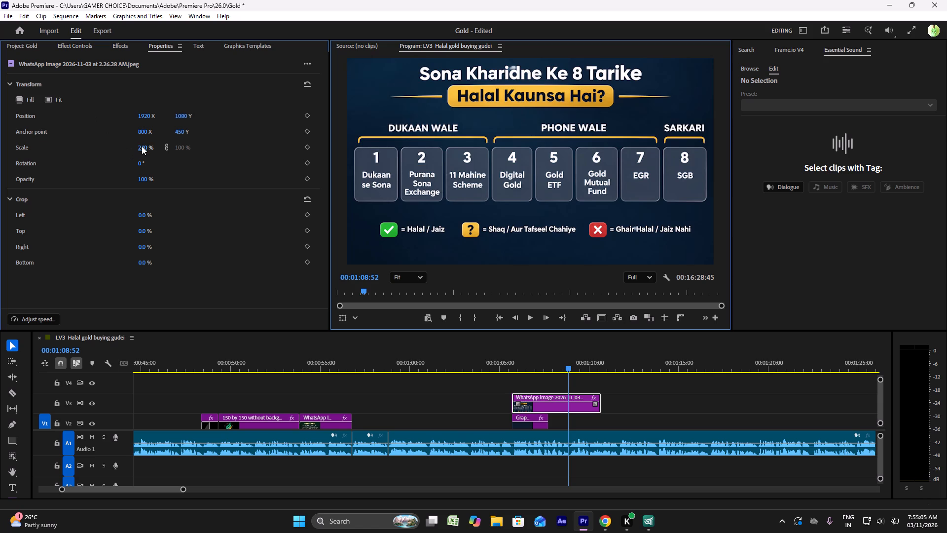
pyautogui.click(179, 158)
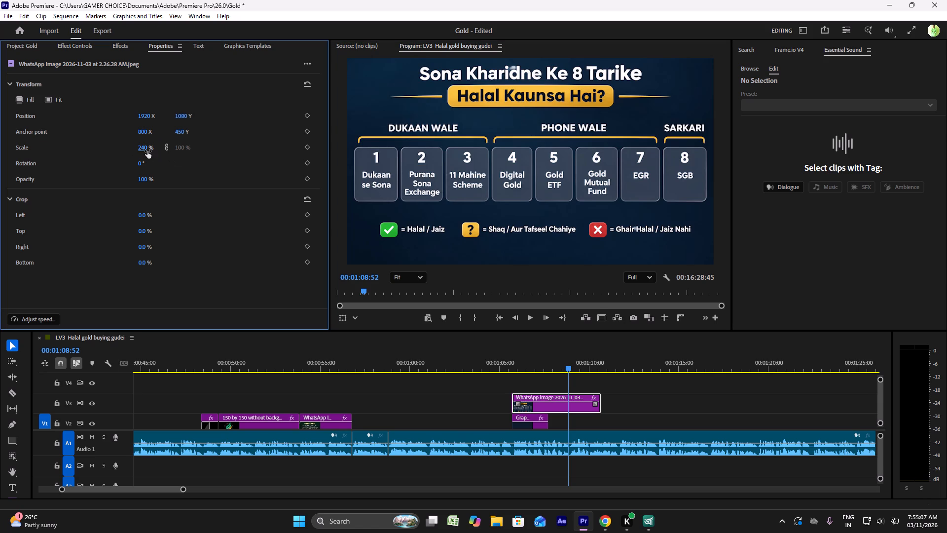
pyautogui.click(146, 151)
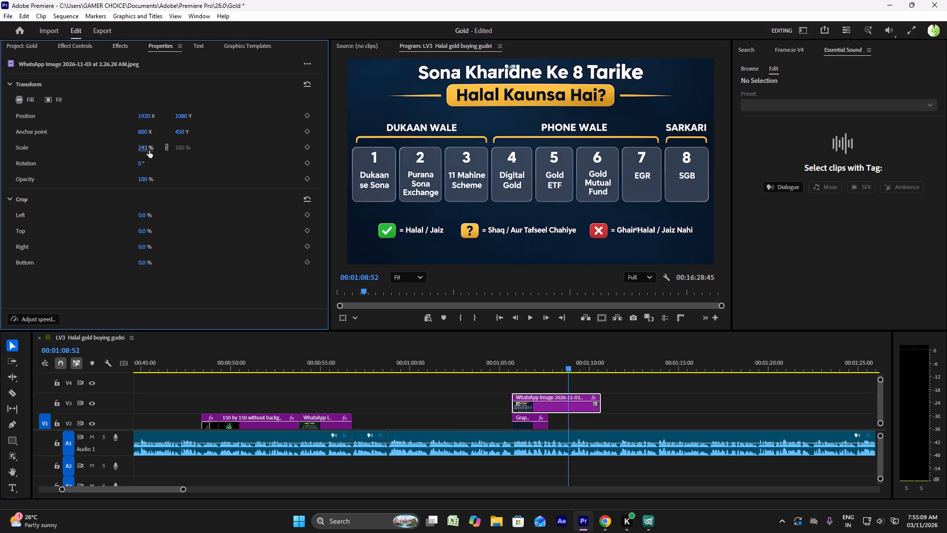
pyautogui.click(149, 151)
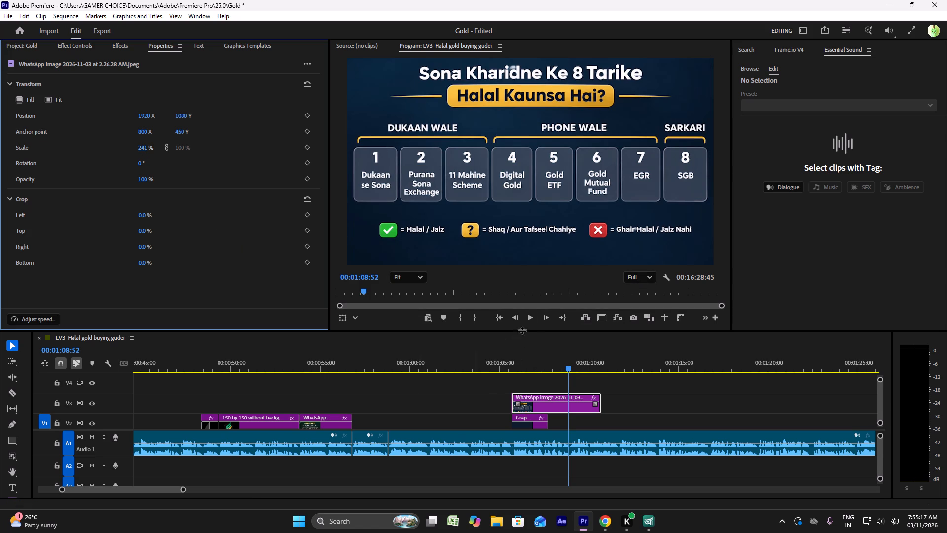
# Play back from 00:01:08:52 to about 00:01:17 to check how long the chart image should stay up.
pyautogui.click(531, 319)
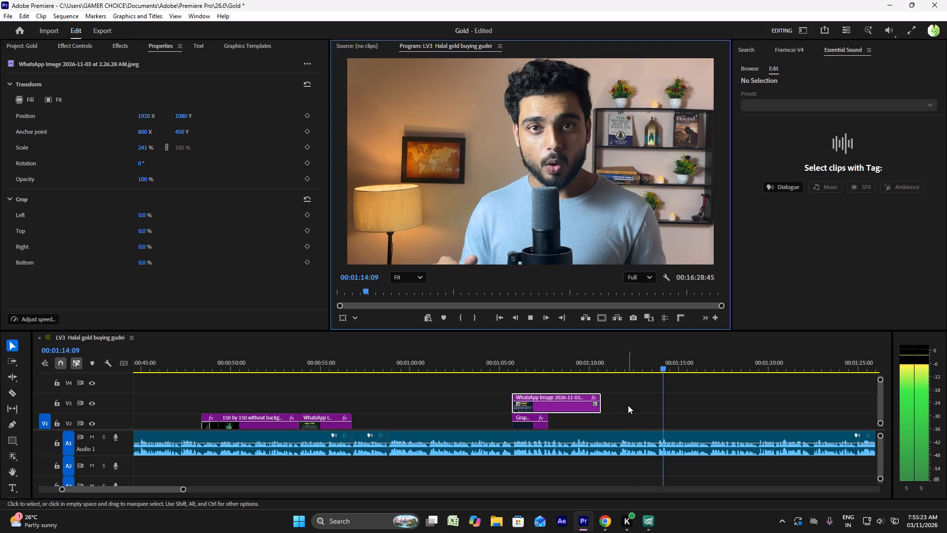
pyautogui.click(533, 316)
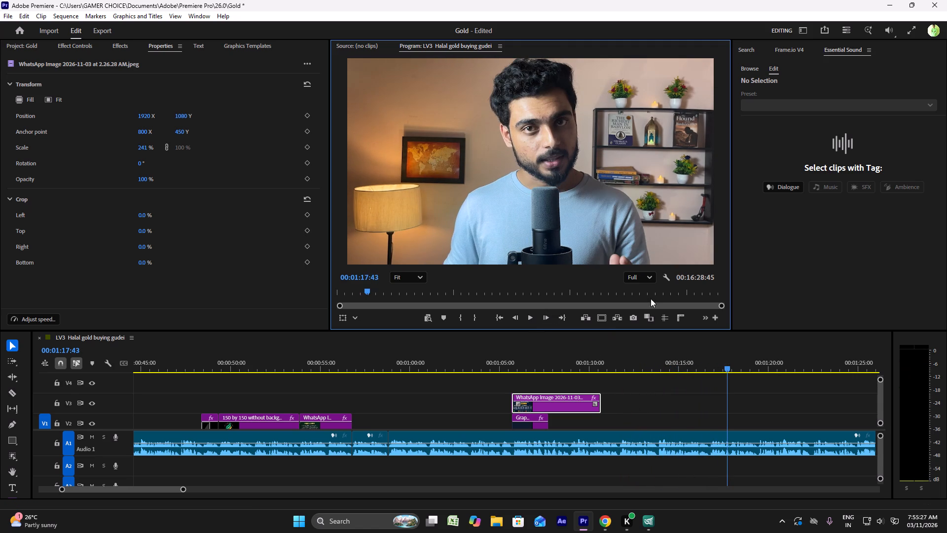
# Set the preview playback resolution to 1/8.
pyautogui.click(647, 280)
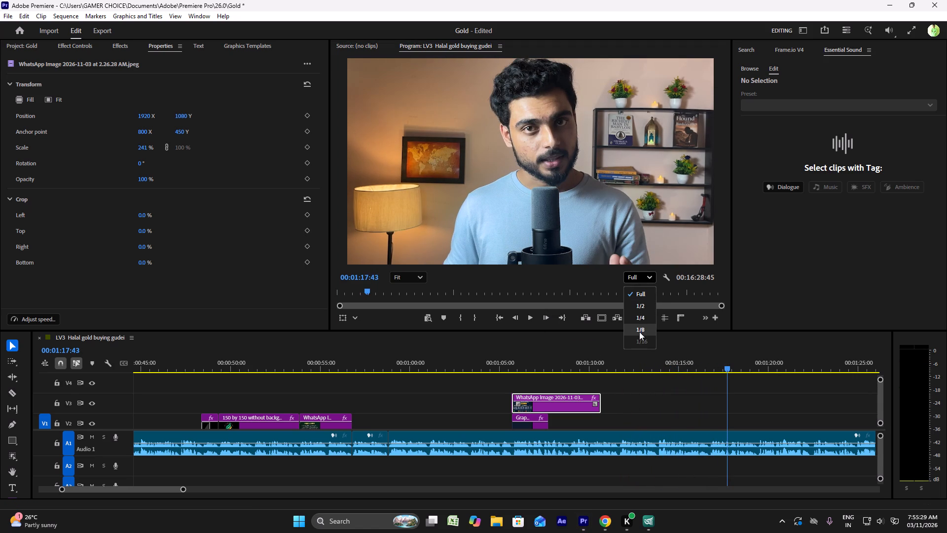
pyautogui.click(639, 332)
# Extend the end of the WhatsApp image clip on V3 to about 00:01:19:30, playing its section to judge the end point.
pyautogui.click(601, 403)
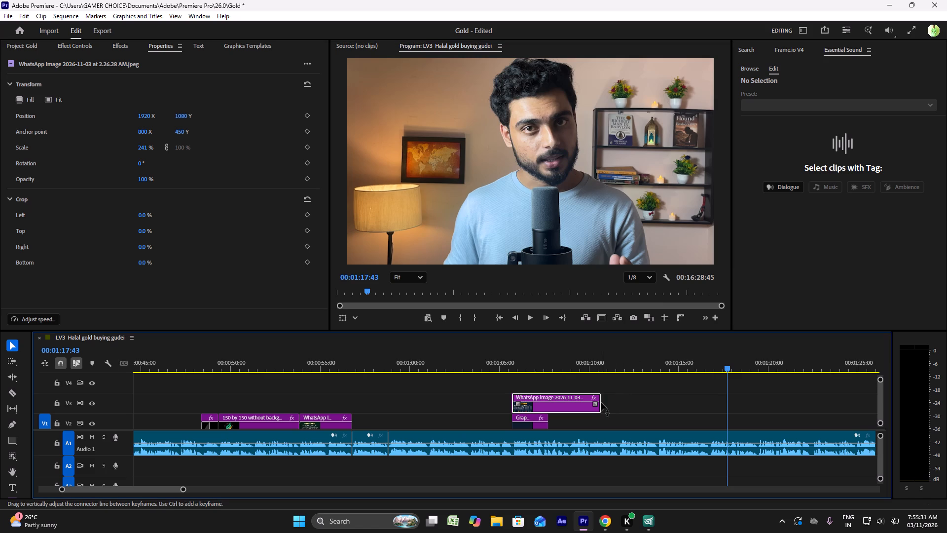
pyautogui.moveTo(602, 405); pyautogui.dragTo(701, 413)
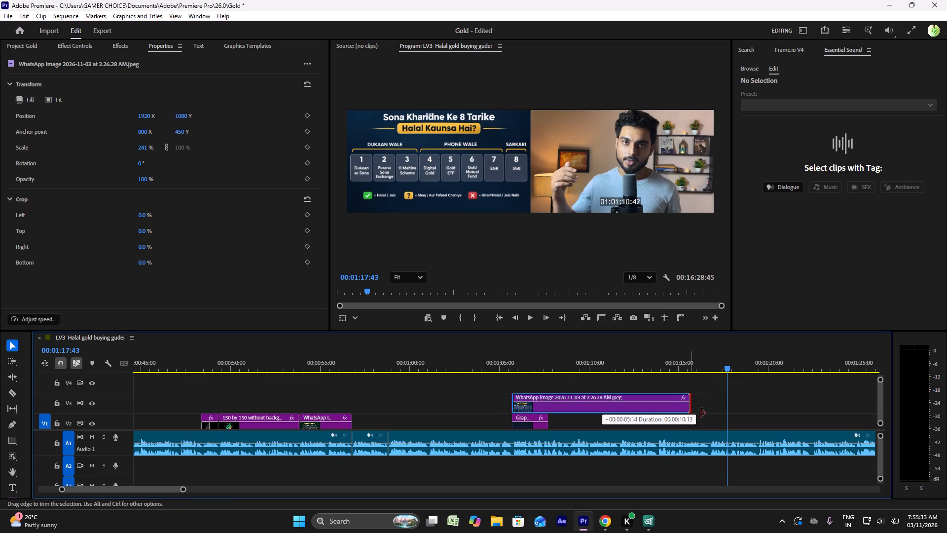
pyautogui.moveTo(701, 413); pyautogui.dragTo(709, 417)
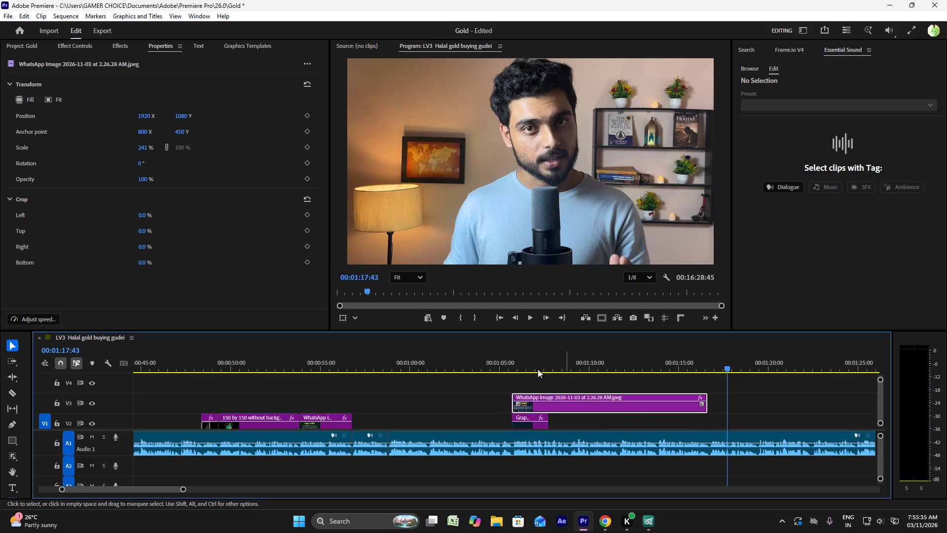
pyautogui.click(533, 365)
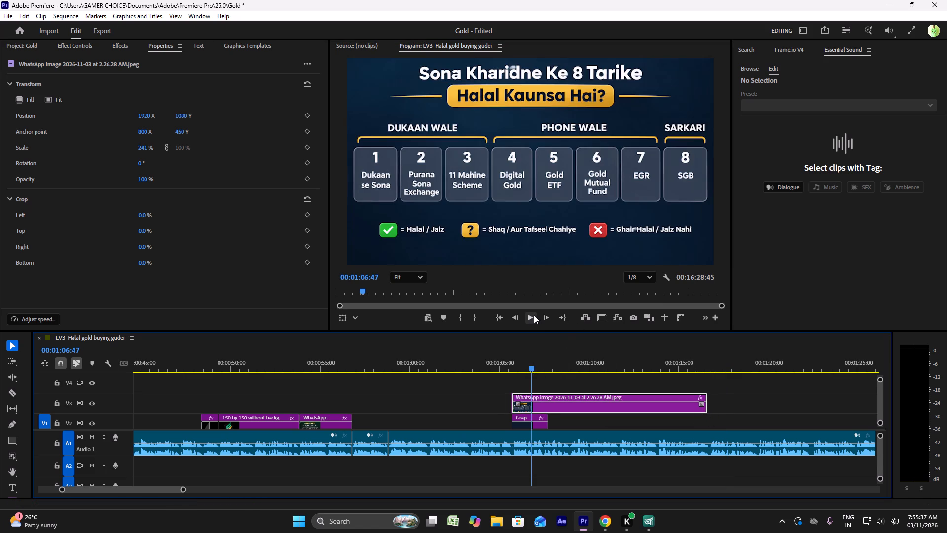
pyautogui.click(531, 316)
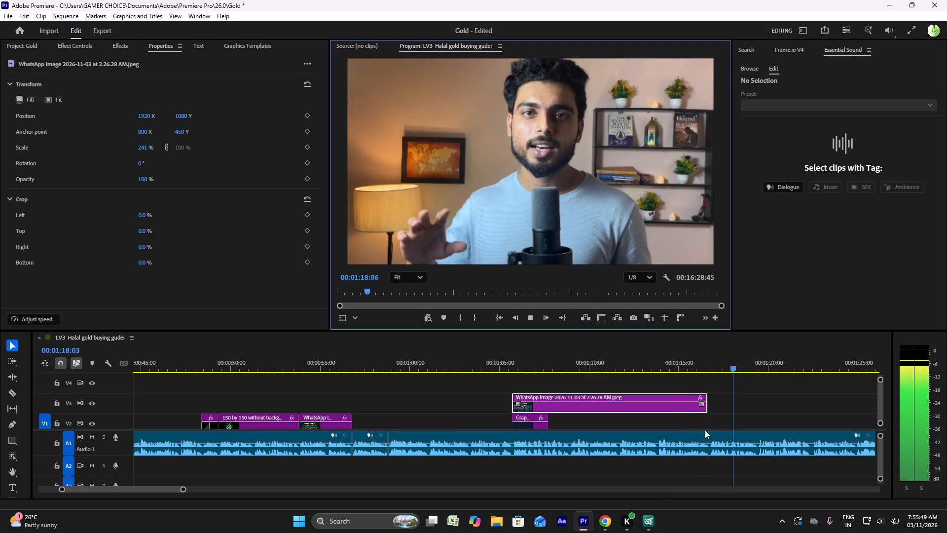
pyautogui.moveTo(709, 405); pyautogui.dragTo(712, 406)
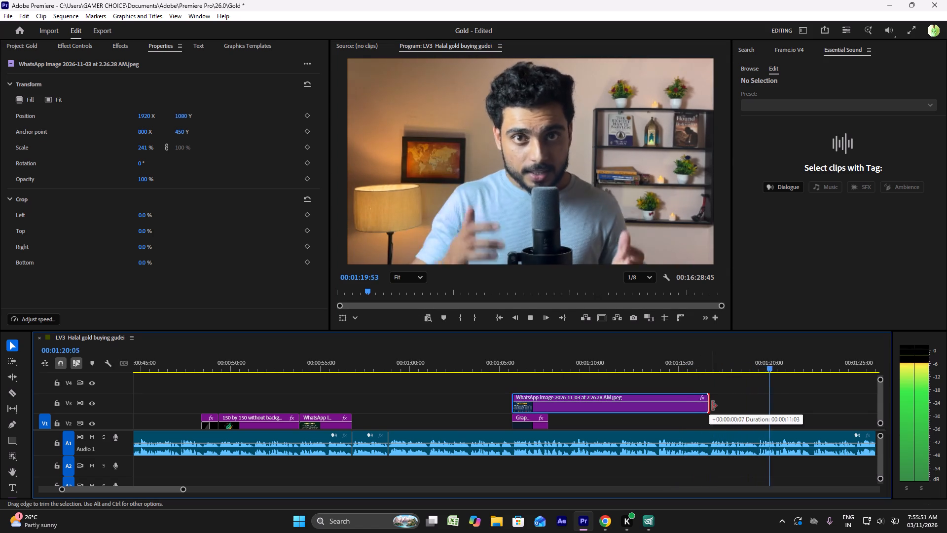
pyautogui.moveTo(712, 406); pyautogui.dragTo(765, 413)
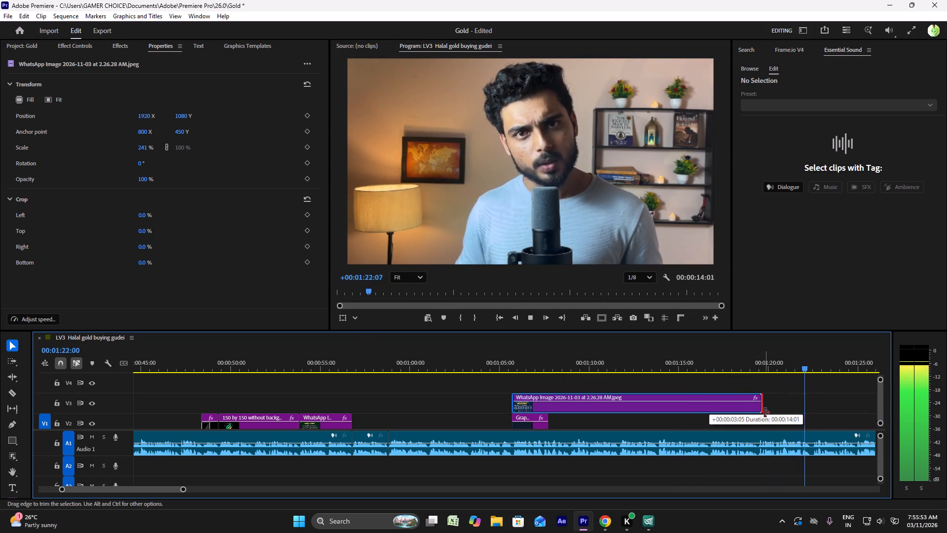
pyautogui.moveTo(765, 413); pyautogui.dragTo(762, 413)
# Play back from about 00:01:18 to 00:01:25 to check the clip's new end point against the speech.
pyautogui.click(740, 366)
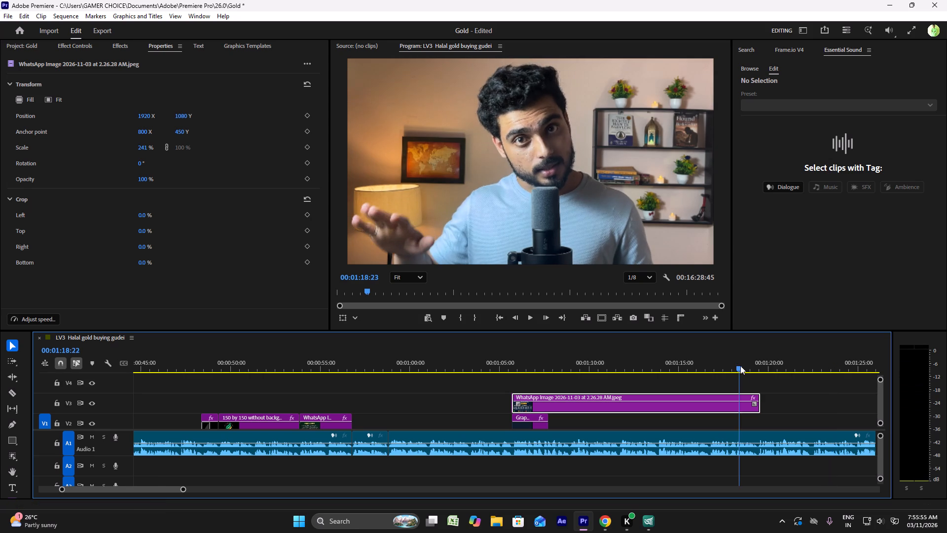
pyautogui.click(534, 319)
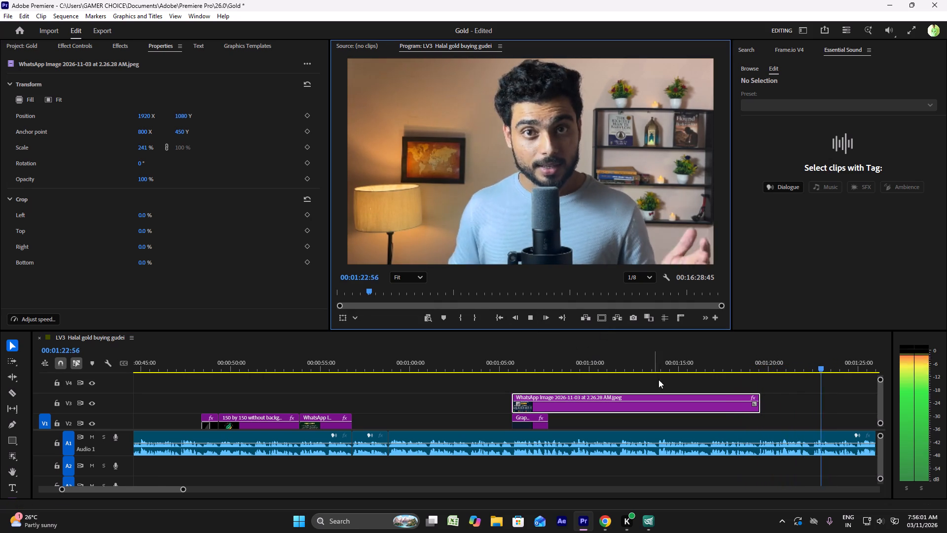
pyautogui.click(530, 321)
# Move the WhatsApp image clip from V3 down to V2 at the same start time, overwriting the Graphic clip there.
pyautogui.scroll(18, 218, 442)
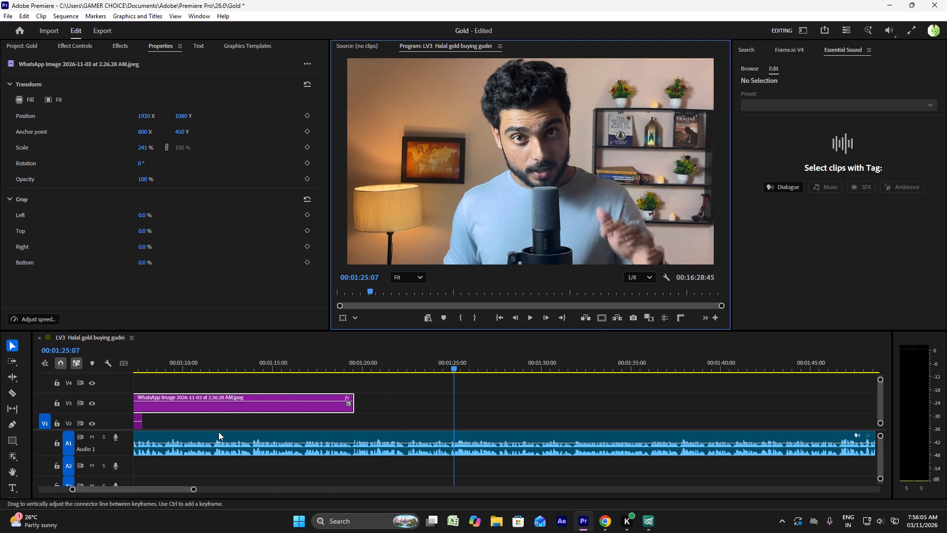
pyautogui.scroll(5, 215, 428)
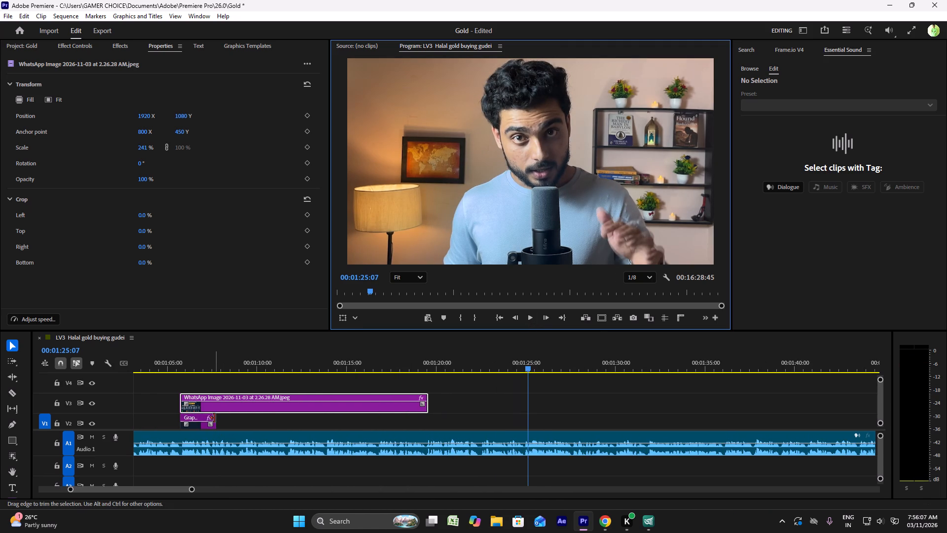
pyautogui.keyDown('ctrl'); pyautogui.scroll(-2, 215, 418); pyautogui.keyUp('ctrl')
pyautogui.moveTo(258, 391); pyautogui.dragTo(257, 401)
# Play back the cut at the end of the WhatsApp image clip, up to about 00:01:20.
pyautogui.click(428, 355)
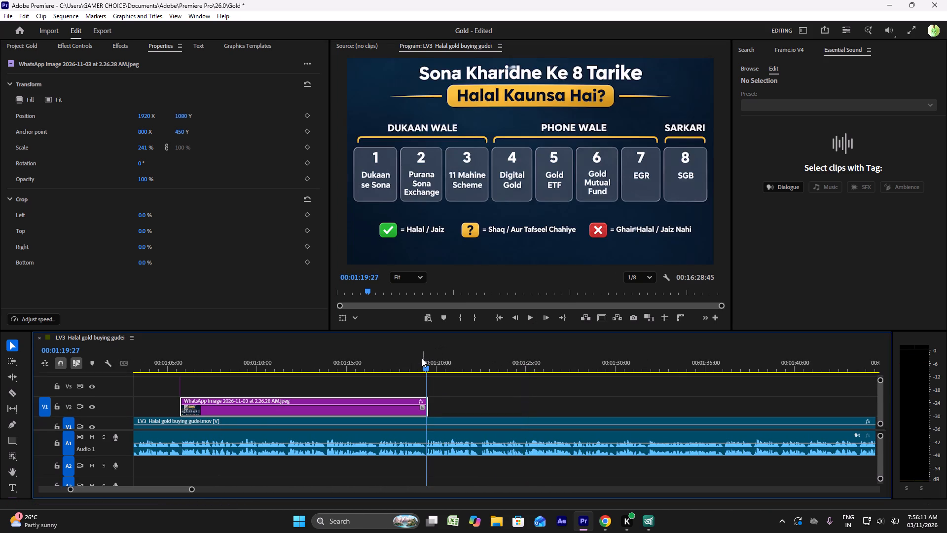
pyautogui.click(400, 360)
pyautogui.press('space')
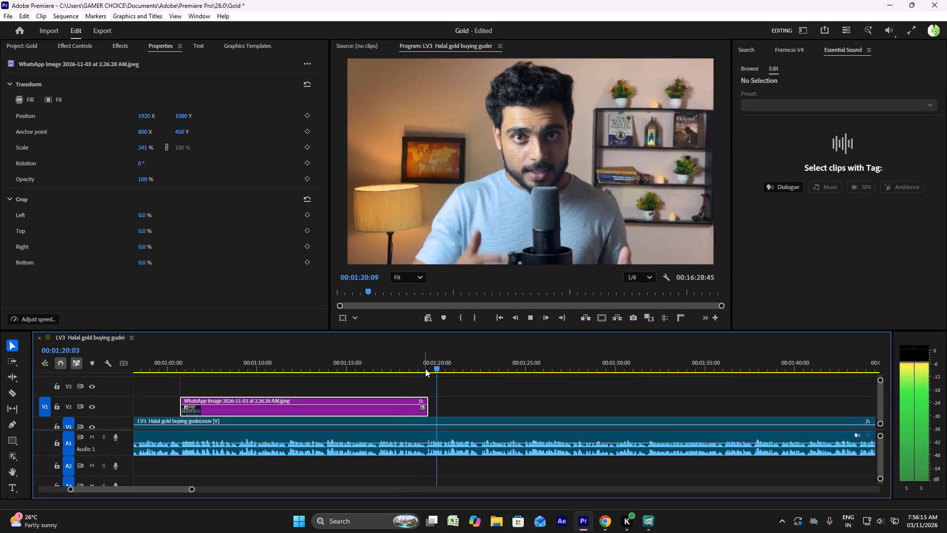
pyautogui.press('space')
# Add Scale and Position keyframes to the WhatsApp image clip on V2 at 00:01:19:17 and 00:01:05:50.
pyautogui.click(424, 367)
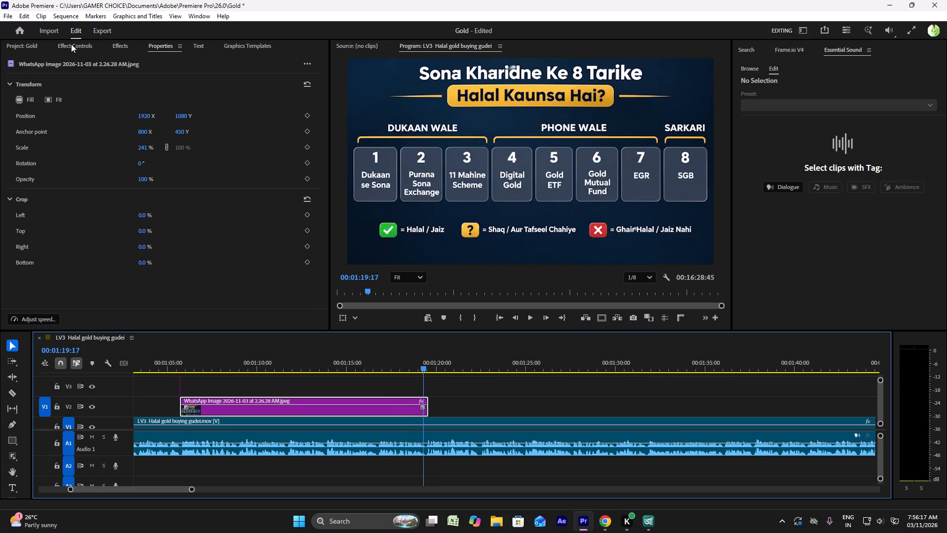
pyautogui.click(70, 41)
pyautogui.click(31, 120)
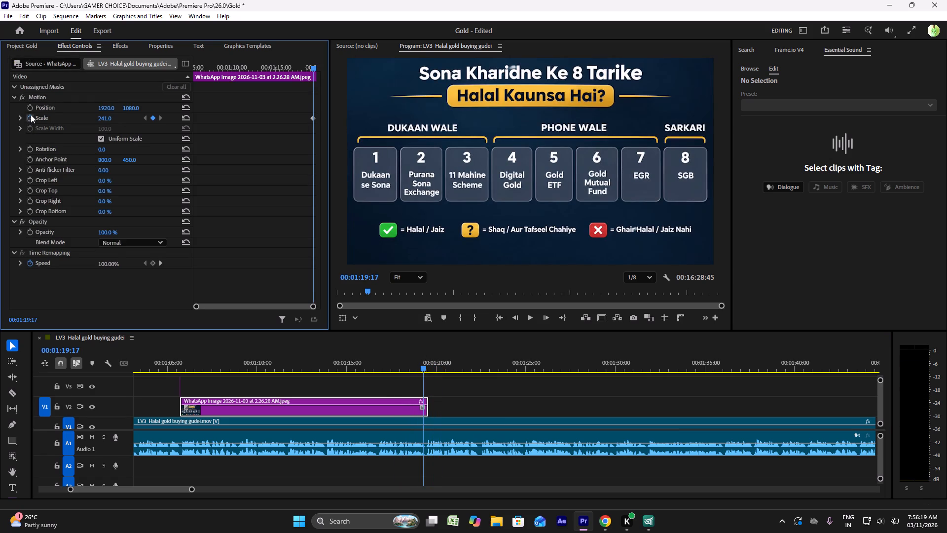
pyautogui.click(31, 108)
pyautogui.click(196, 61)
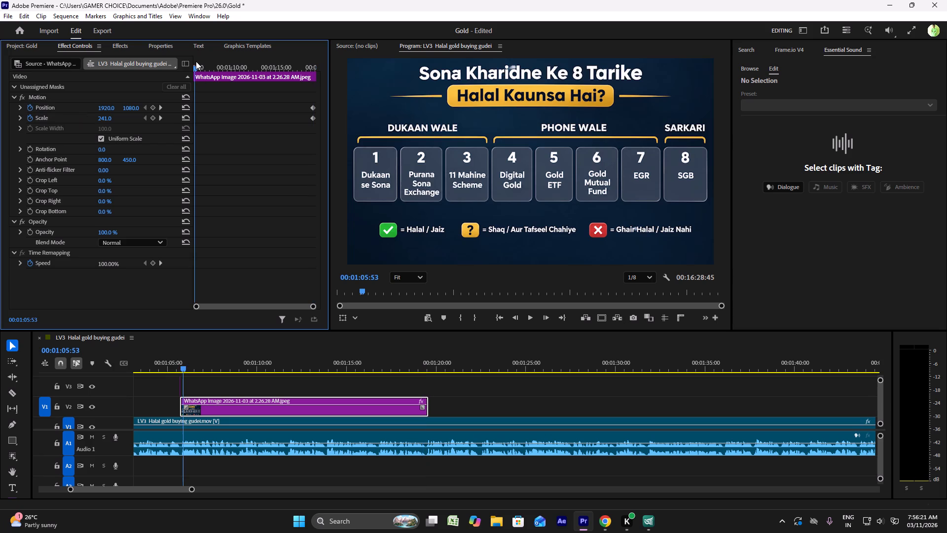
pyautogui.click(154, 117)
pyautogui.click(154, 111)
# Set the WhatsApp image clip's Scale keyframe at 00:01:05:50 to 243.
pyautogui.click(161, 107)
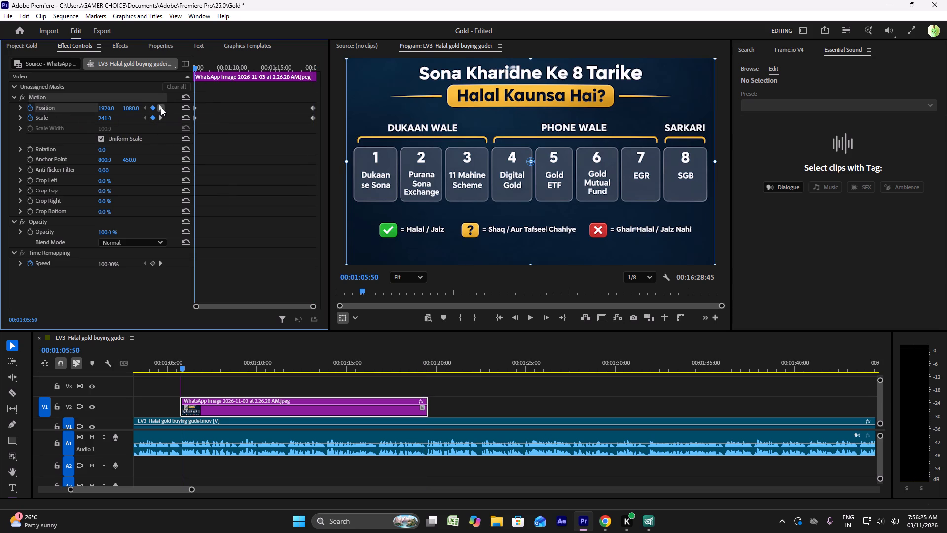
pyautogui.click(109, 117)
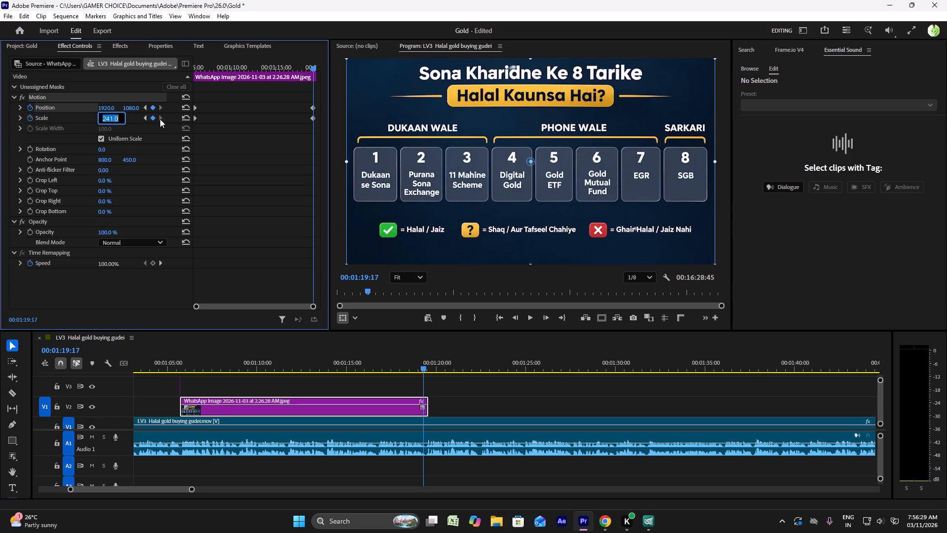
pyautogui.click(148, 119)
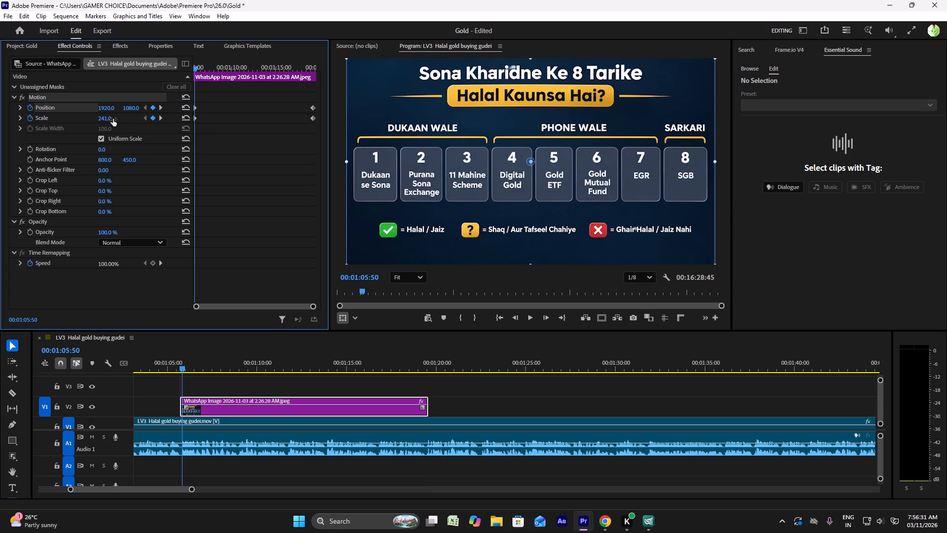
pyautogui.click(111, 119)
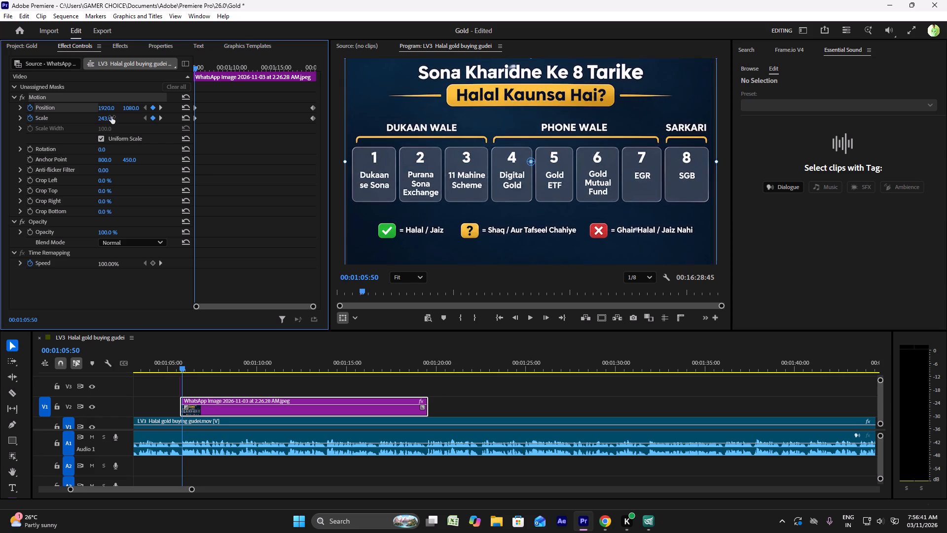
# Play back from 00:01:05:50 to about 00:01:22 to check the chart image's scale animation.
pyautogui.press('space')
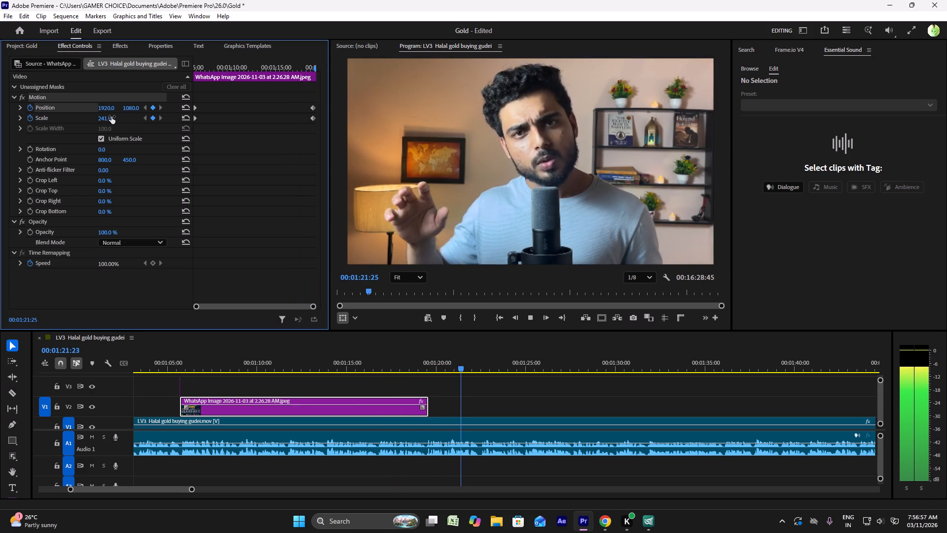
pyautogui.press('space')
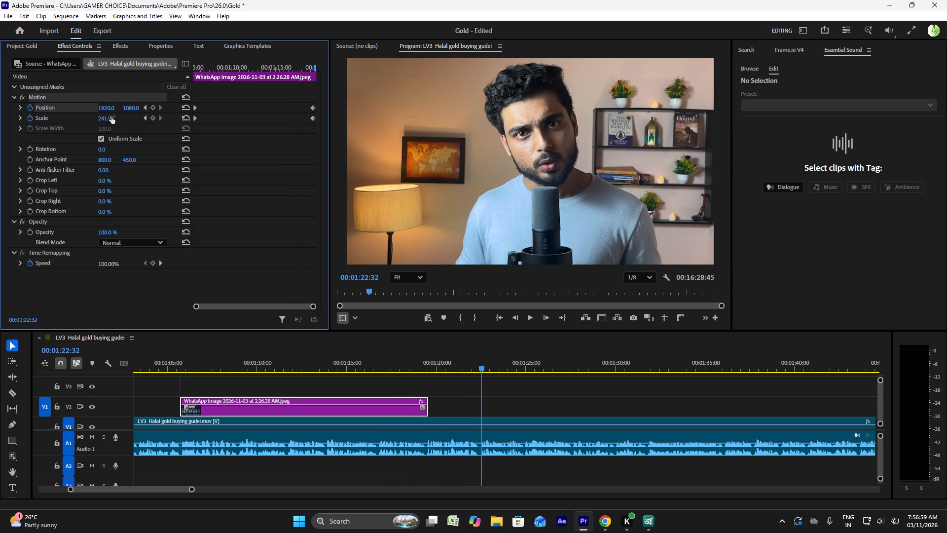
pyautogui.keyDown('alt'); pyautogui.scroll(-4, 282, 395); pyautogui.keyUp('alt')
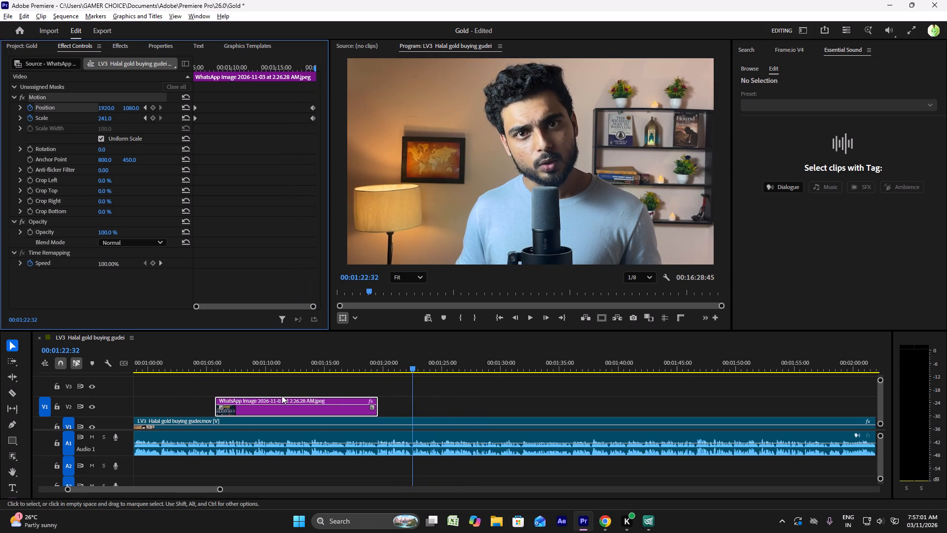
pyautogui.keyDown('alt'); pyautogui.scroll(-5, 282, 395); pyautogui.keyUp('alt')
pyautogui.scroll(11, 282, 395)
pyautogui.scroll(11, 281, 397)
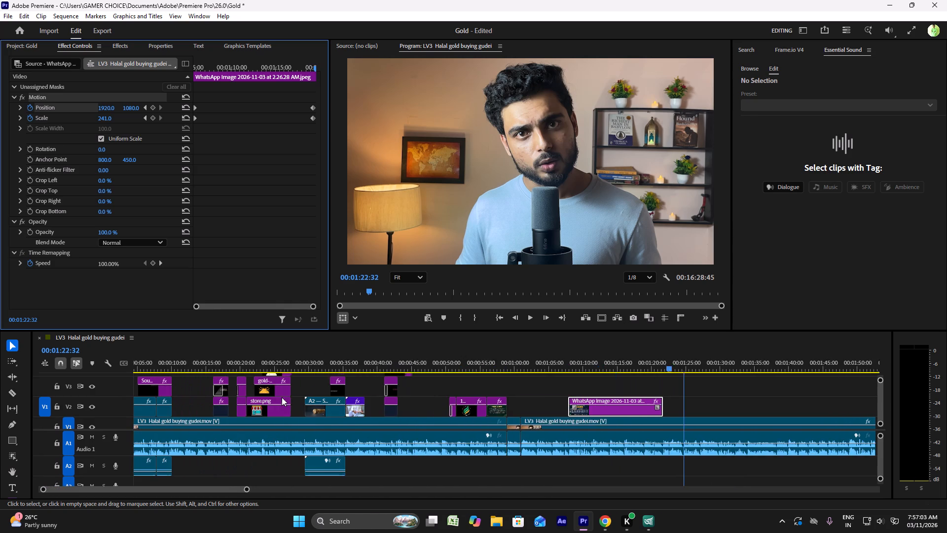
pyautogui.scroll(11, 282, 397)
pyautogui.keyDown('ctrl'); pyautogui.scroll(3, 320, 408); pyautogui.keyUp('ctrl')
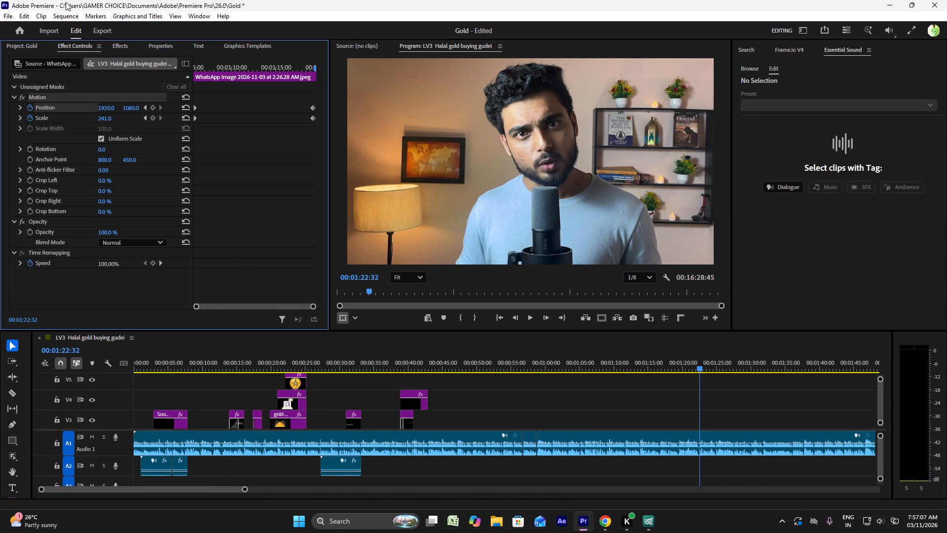
# Import the video "Level Up Your Videos with 4K Film Burn Transition Sounds" from the download folder on drive D into the project.
pyautogui.click(21, 41)
pyautogui.scroll(-9, 301, 182)
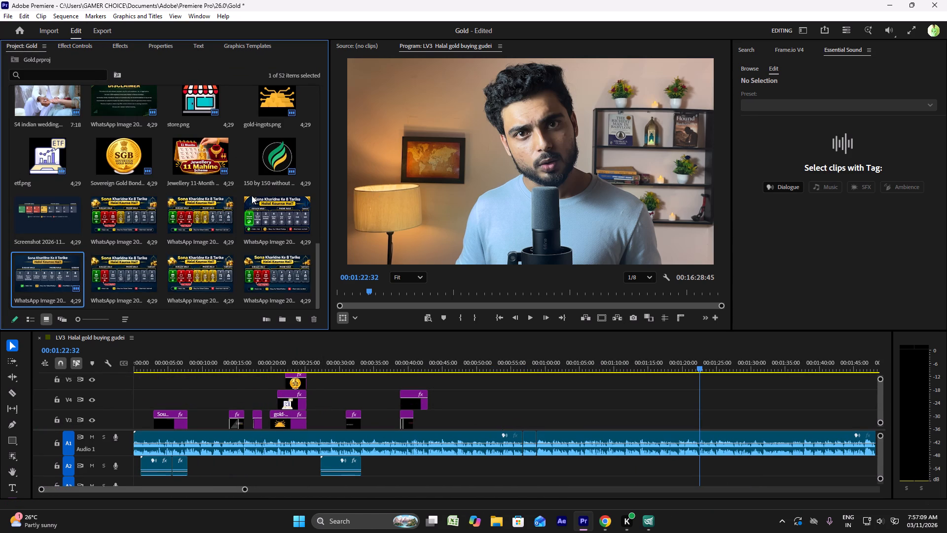
pyautogui.doubleClick(228, 308)
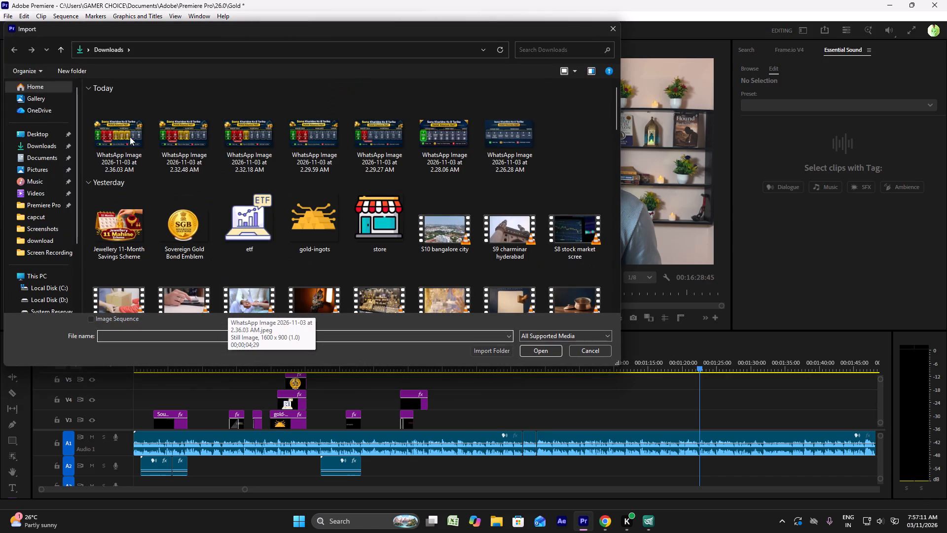
pyautogui.click(30, 239)
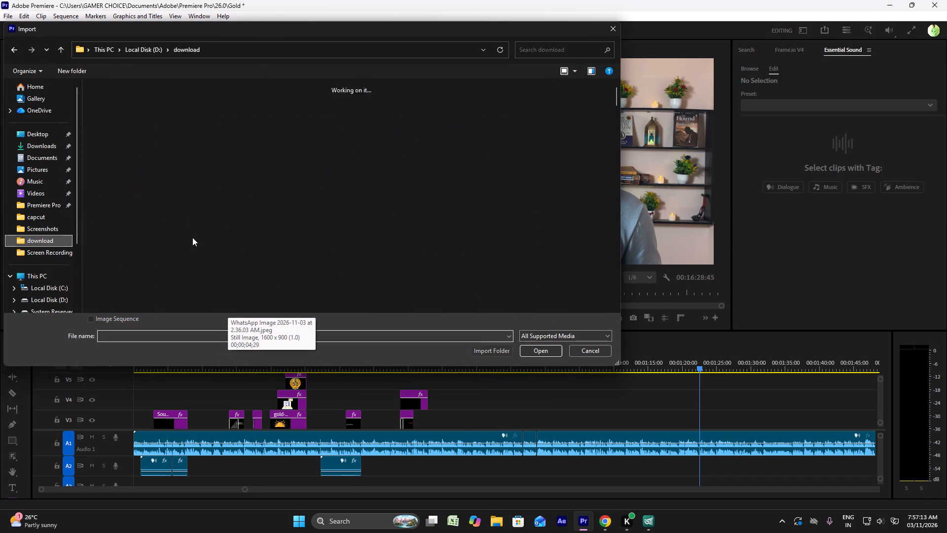
pyautogui.scroll(-18, 401, 197)
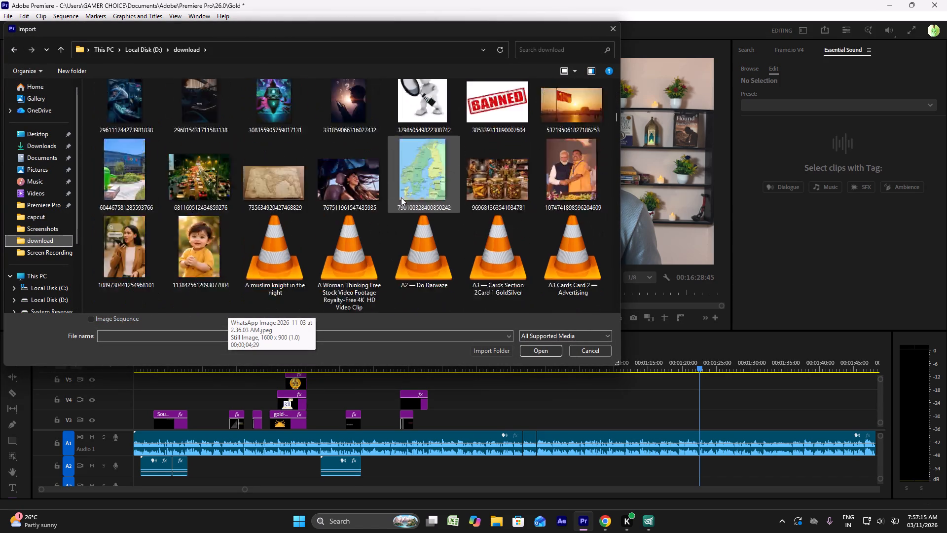
pyautogui.scroll(-9, 401, 198)
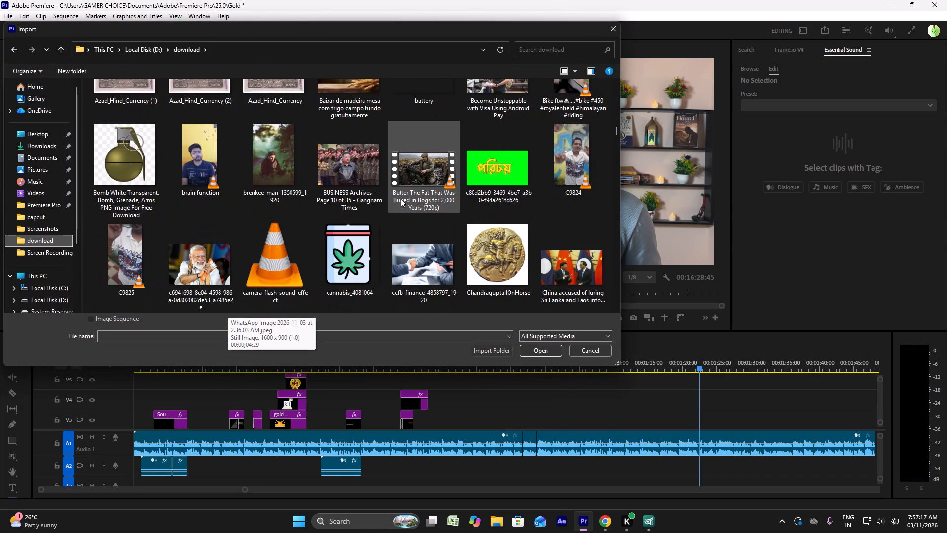
pyautogui.keyDown('ctrl'); pyautogui.scroll(-3, 401, 198); pyautogui.keyUp('ctrl')
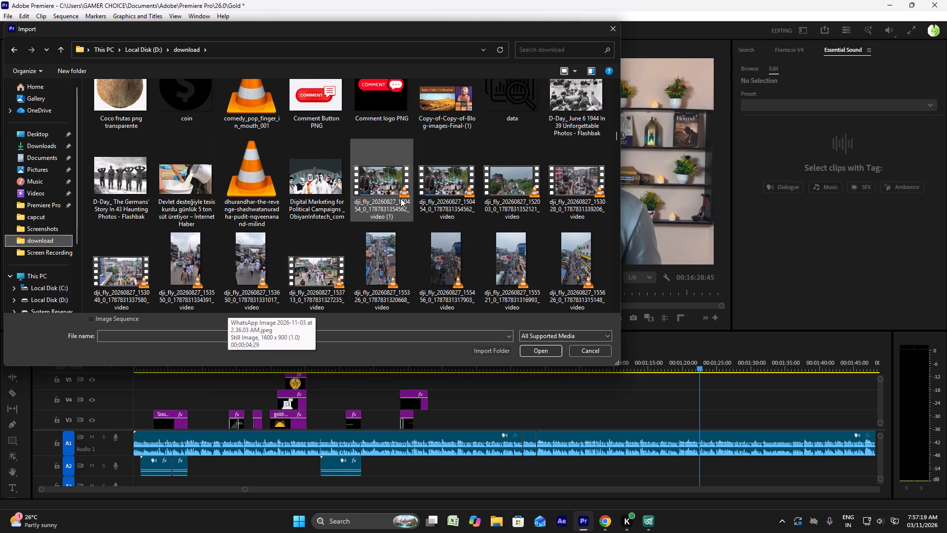
pyautogui.scroll(-6, 401, 198)
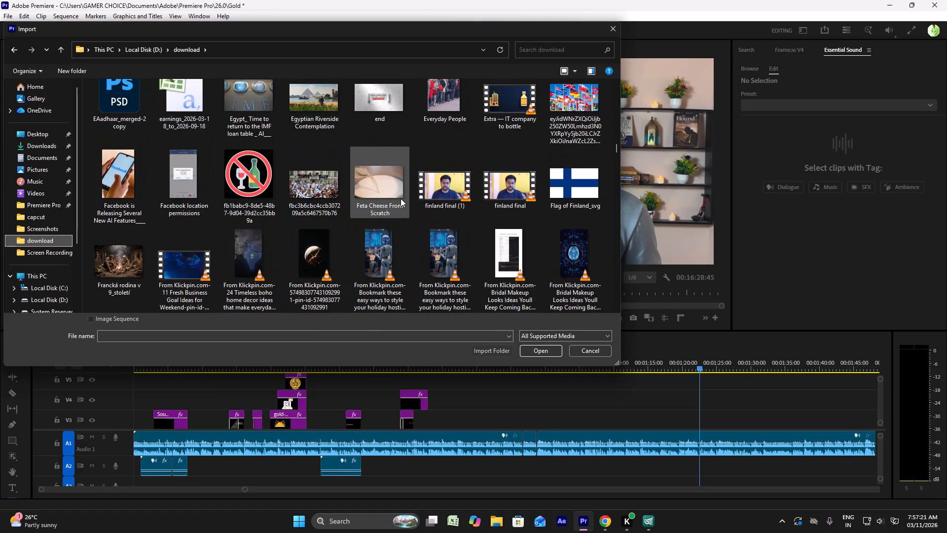
pyautogui.keyDown('ctrl'); pyautogui.scroll(-8, 401, 198); pyautogui.keyUp('ctrl')
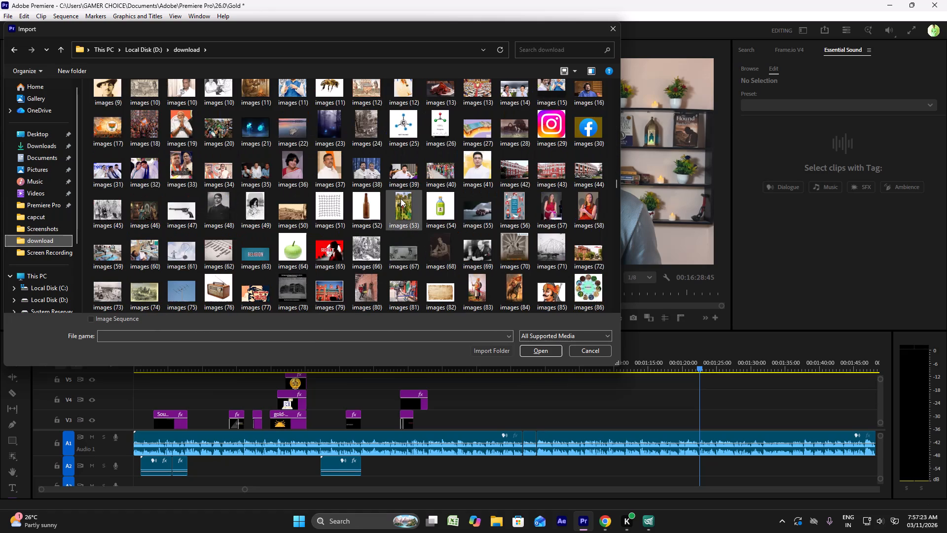
pyautogui.scroll(9, 401, 198)
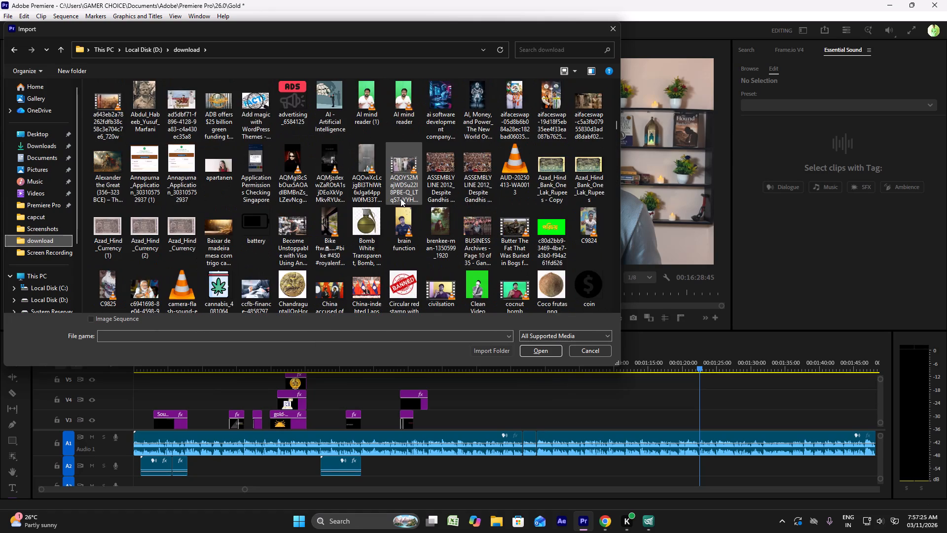
pyautogui.scroll(10, 401, 199)
pyautogui.scroll(-2, 401, 199)
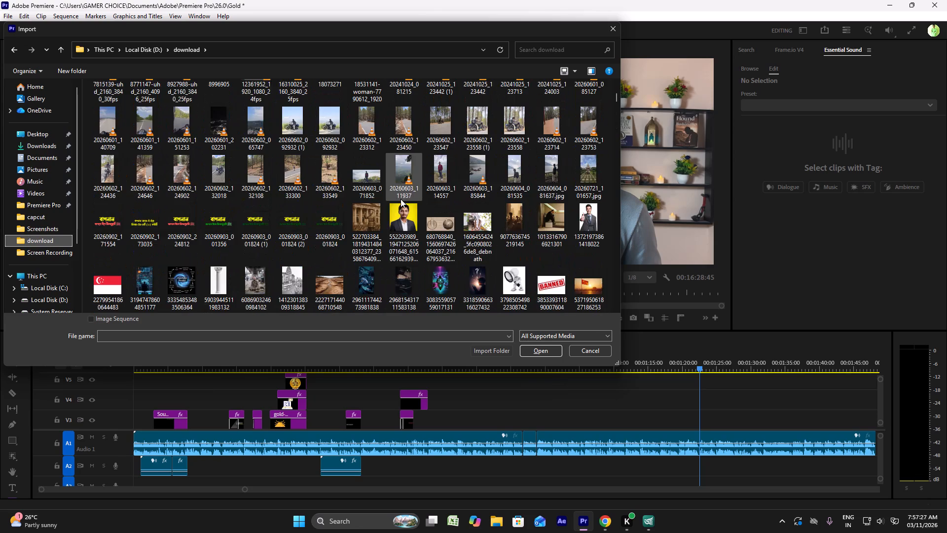
pyautogui.scroll(-7, 401, 199)
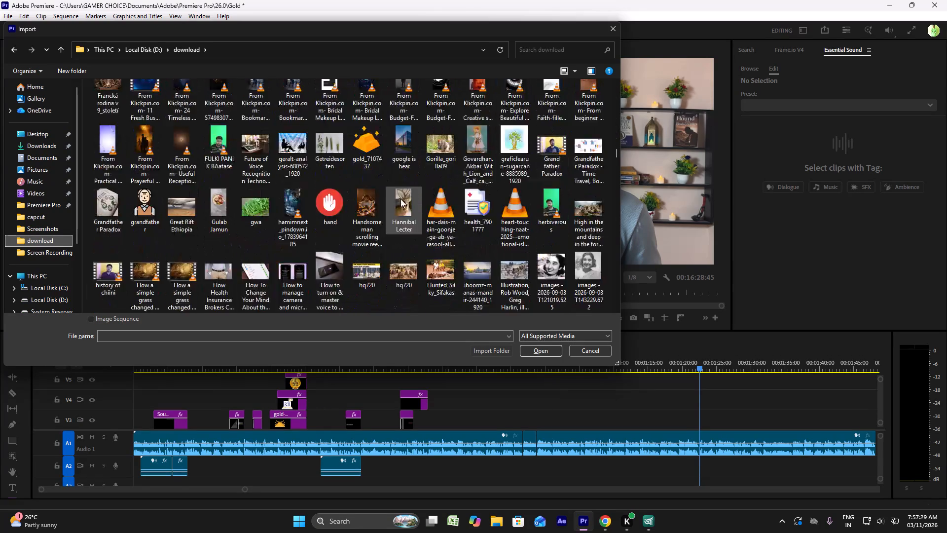
pyautogui.scroll(-2, 401, 199)
pyautogui.scroll(2, 401, 199)
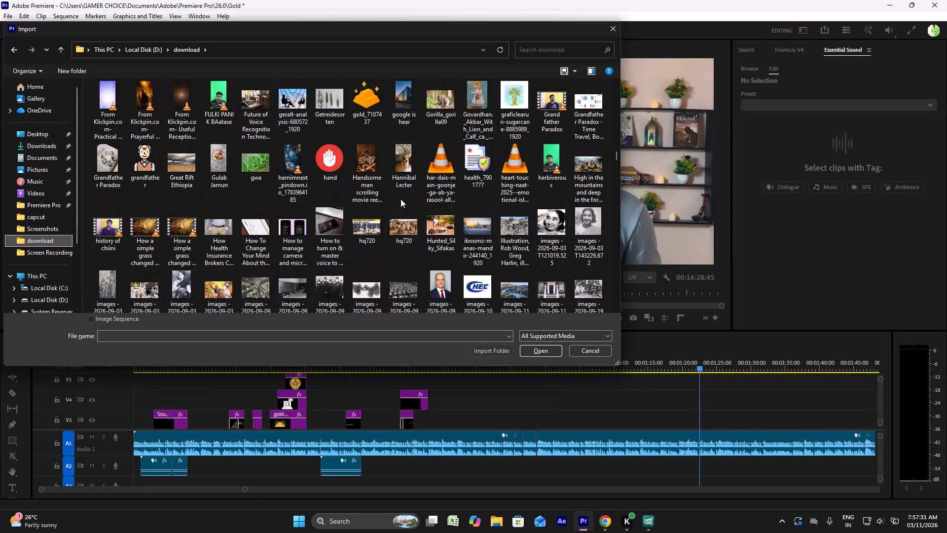
pyautogui.scroll(-1, 401, 199)
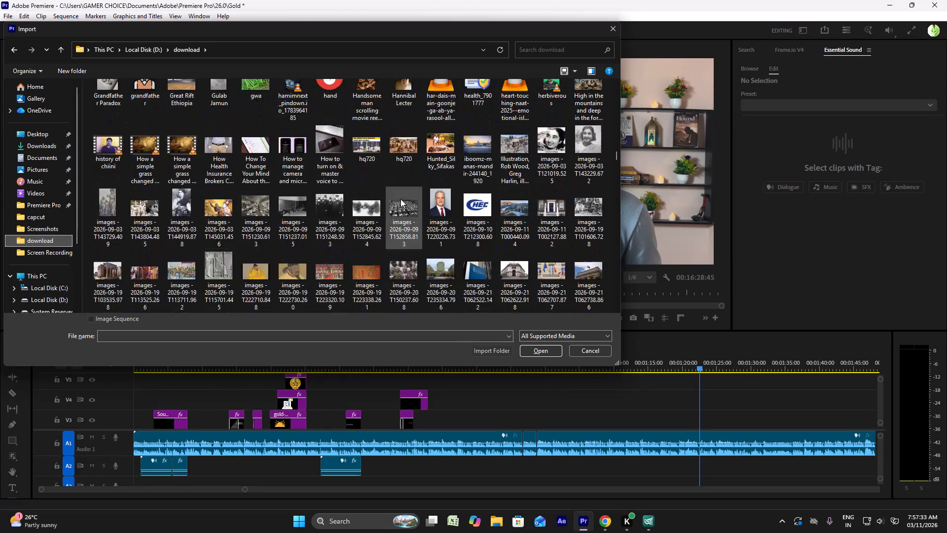
pyautogui.scroll(-2, 401, 199)
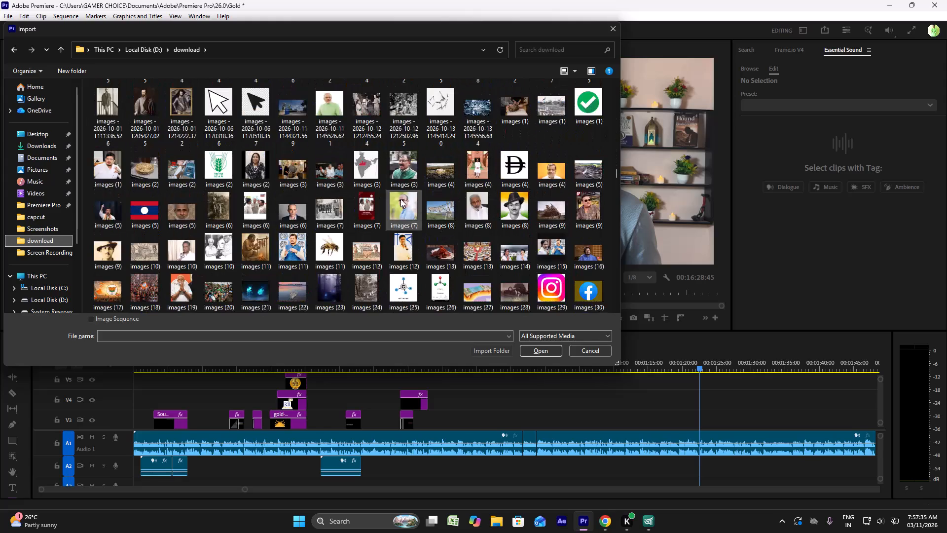
pyautogui.scroll(-3, 401, 199)
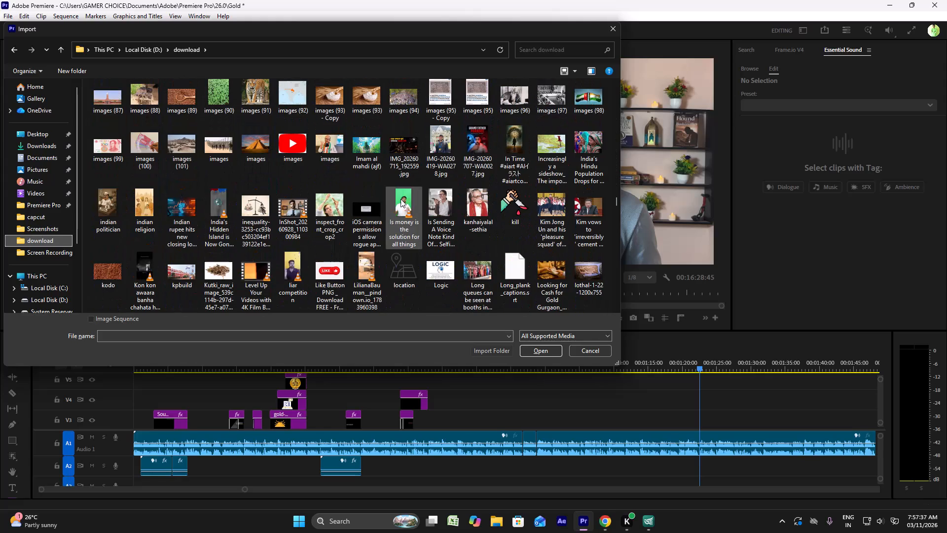
pyautogui.scroll(-2, 401, 199)
pyautogui.scroll(1, 262, 155)
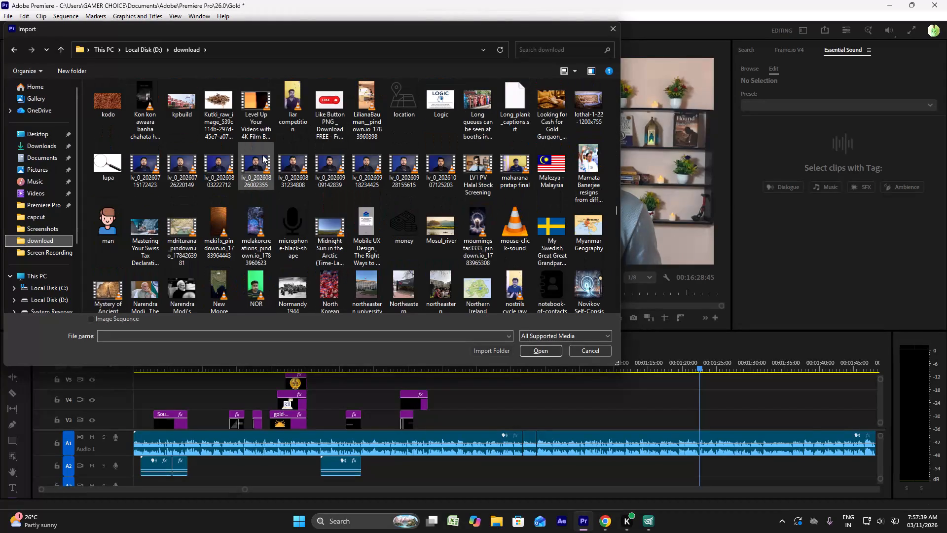
pyautogui.click(255, 127)
pyautogui.click(557, 348)
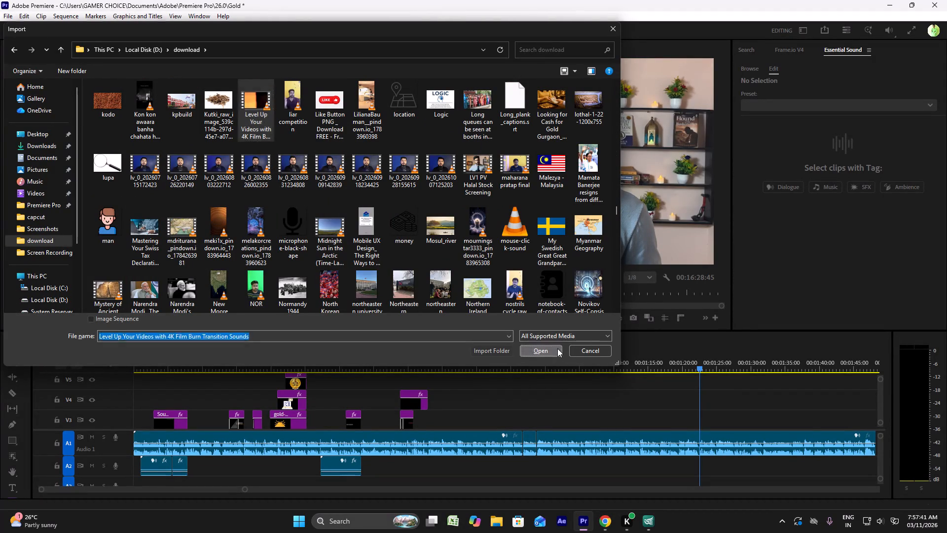
# Place the film burn transition clip on V2, with its audio on A2, starting directly after the WhatsApp image clip.
pyautogui.click(111, 282)
pyautogui.moveTo(21, 267); pyautogui.dragTo(546, 414)
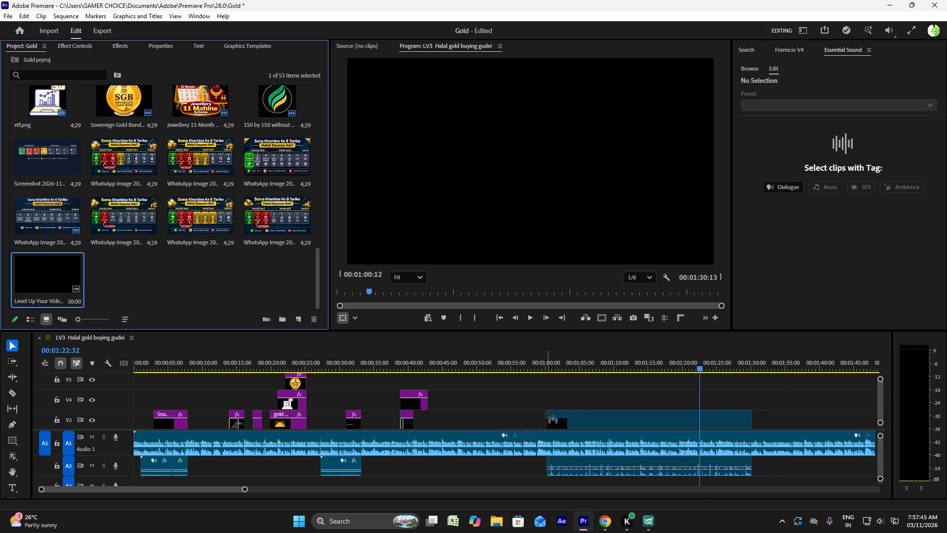
pyautogui.moveTo(546, 414); pyautogui.dragTo(539, 414)
pyautogui.scroll(-4, 467, 388)
pyautogui.keyDown('ctrl'); pyautogui.scroll(-1, 465, 385); pyautogui.keyUp('ctrl')
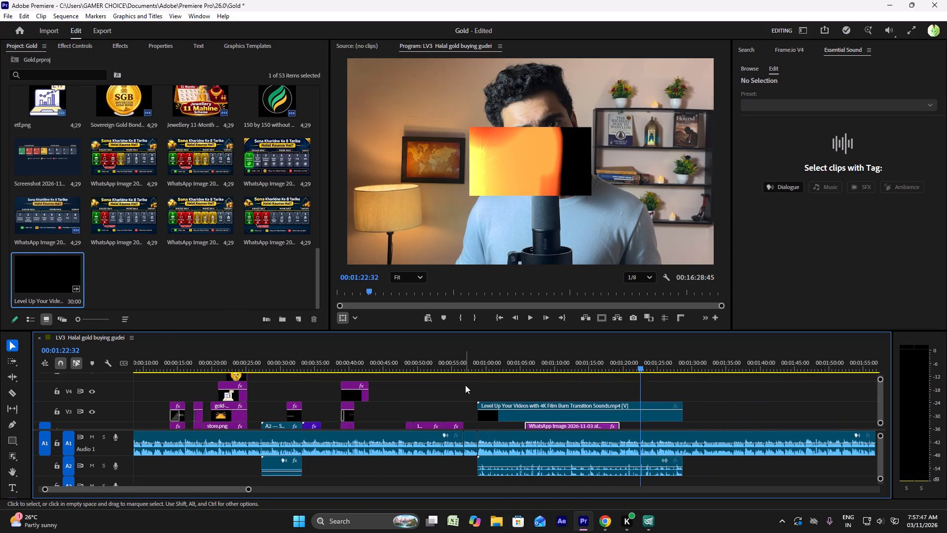
pyautogui.keyDown('ctrl'); pyautogui.scroll(-3, 465, 385); pyautogui.keyUp('ctrl')
pyautogui.keyDown('ctrl'); pyautogui.moveTo(500, 386); pyautogui.dragTo(556, 380); pyautogui.keyUp('ctrl')
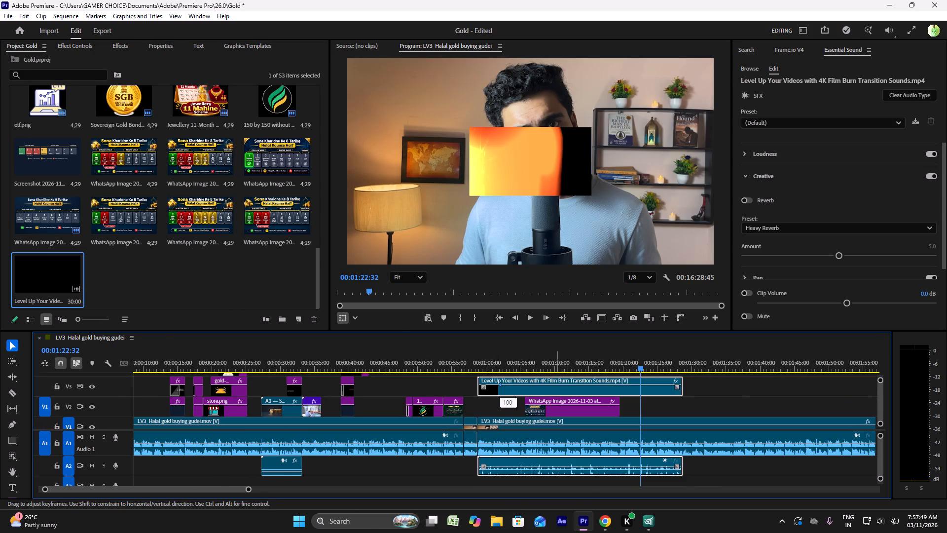
pyautogui.keyDown('ctrl'); pyautogui.moveTo(556, 380); pyautogui.dragTo(566, 380); pyautogui.keyUp('ctrl')
pyautogui.moveTo(518, 391); pyautogui.dragTo(610, 394)
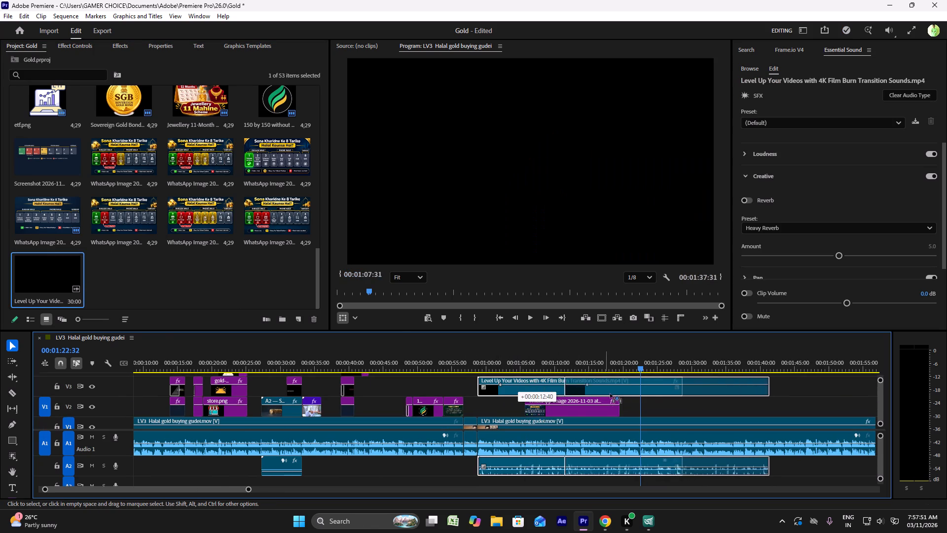
pyautogui.moveTo(610, 394); pyautogui.dragTo(657, 397)
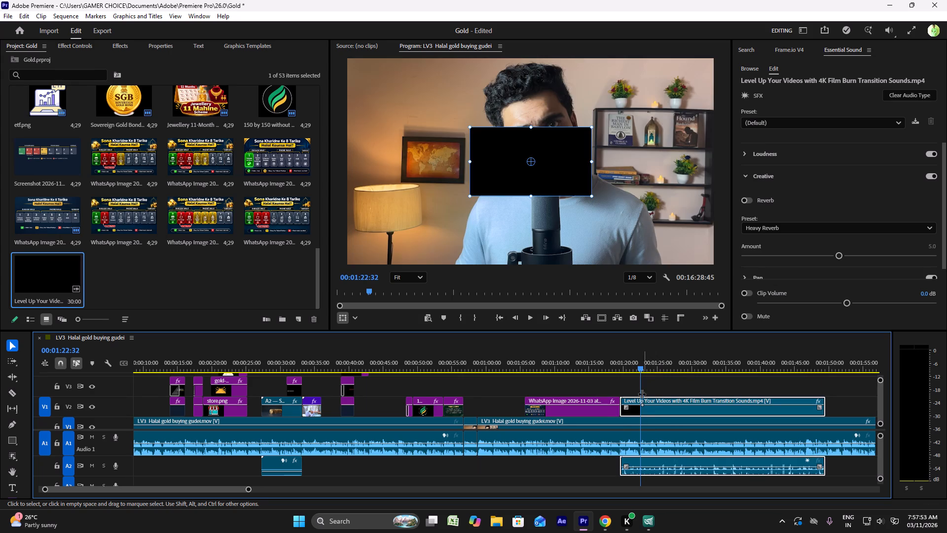
# Set the film burn transition clip's opacity Blend Mode to Screen, checking it around 00:01:20:45.
pyautogui.scroll(4, 635, 393)
pyautogui.scroll(-15, 635, 393)
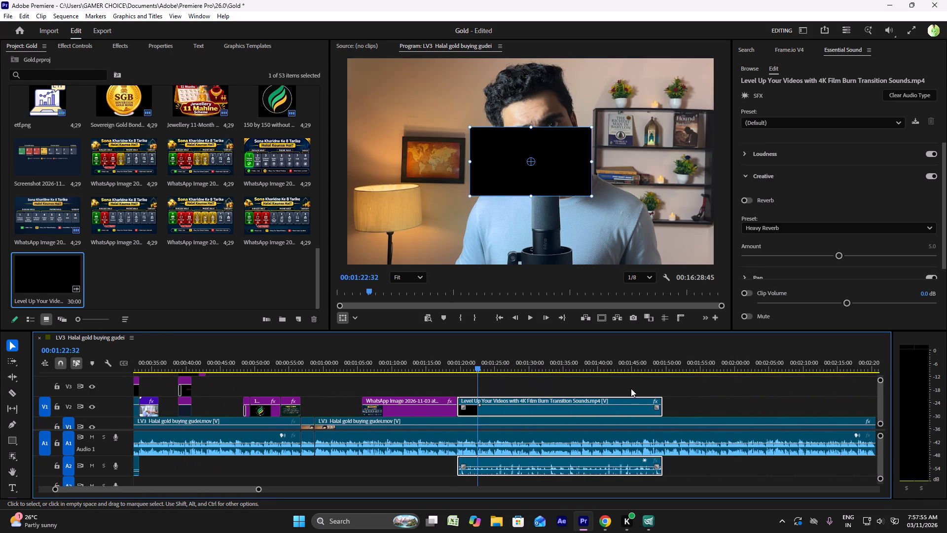
pyautogui.keyDown('alt'); pyautogui.scroll(9, 631, 388); pyautogui.keyUp('alt')
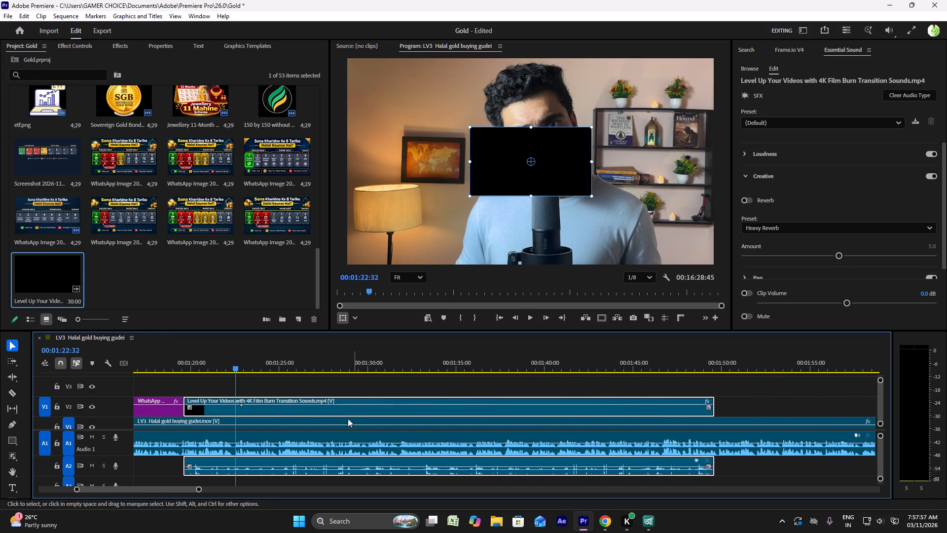
pyautogui.click(167, 367)
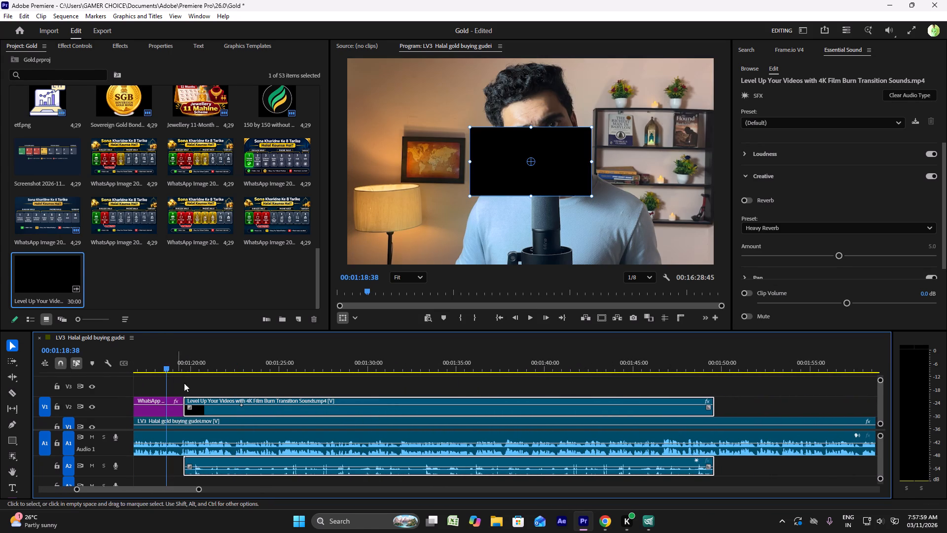
pyautogui.click(203, 377)
pyautogui.click(205, 366)
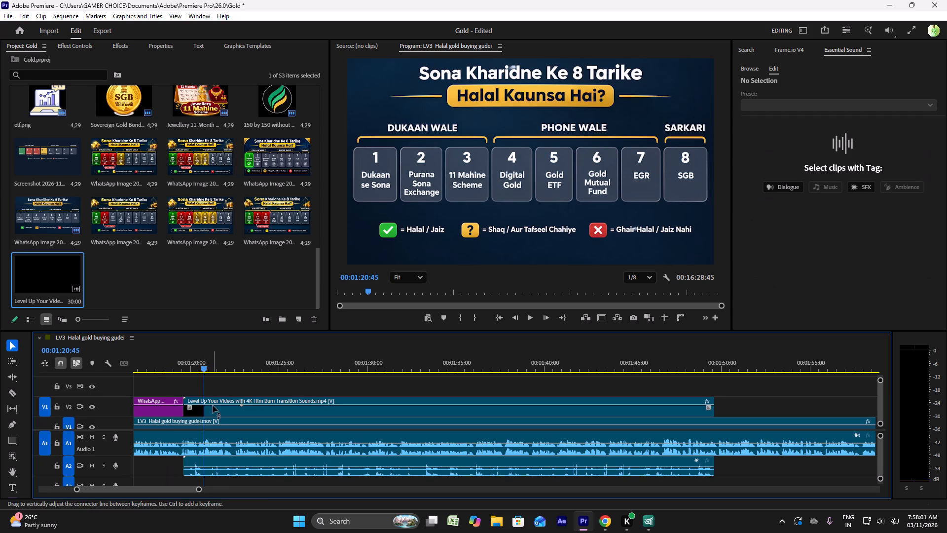
pyautogui.click(213, 407)
pyautogui.click(68, 46)
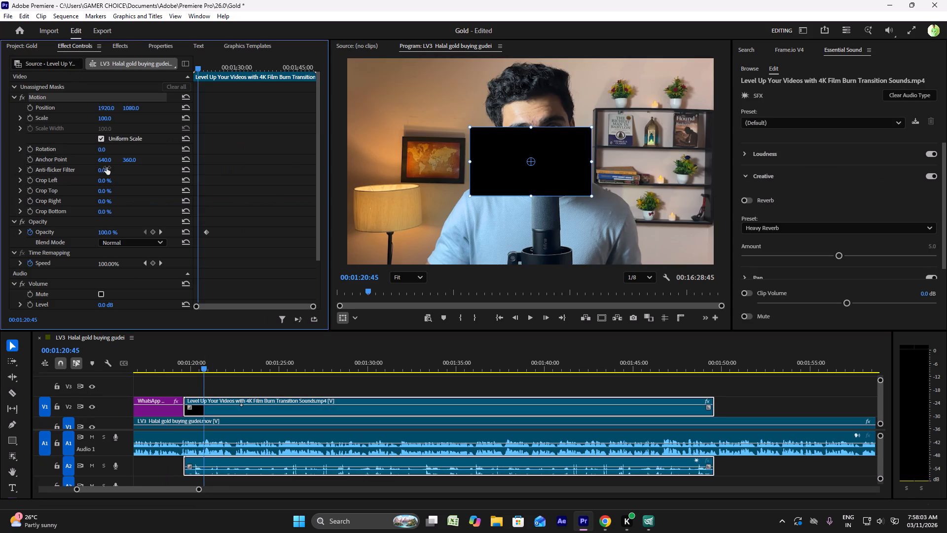
pyautogui.click(118, 241)
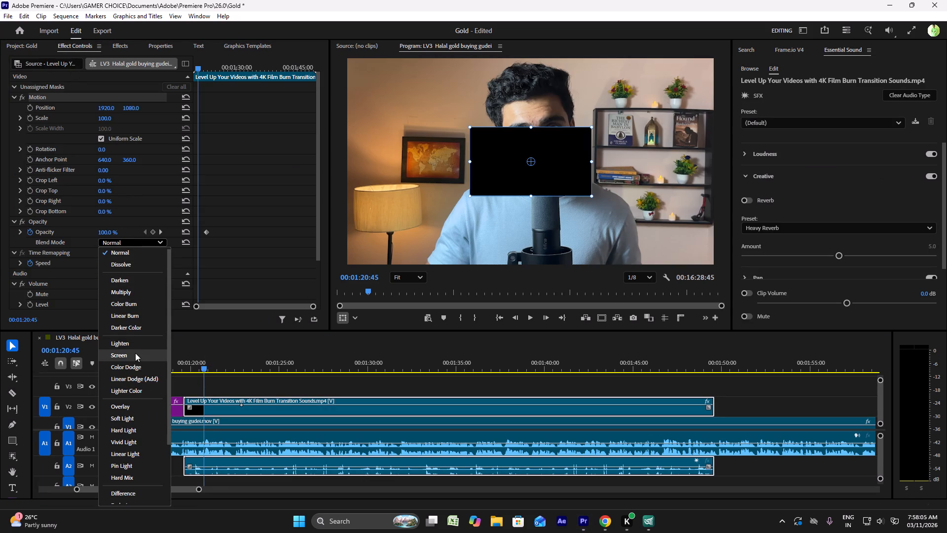
# Apply the Screen blend mode to the film burn transition clip and play it back from its start to about 00:01:20:33.
pyautogui.click(135, 353)
pyautogui.click(184, 365)
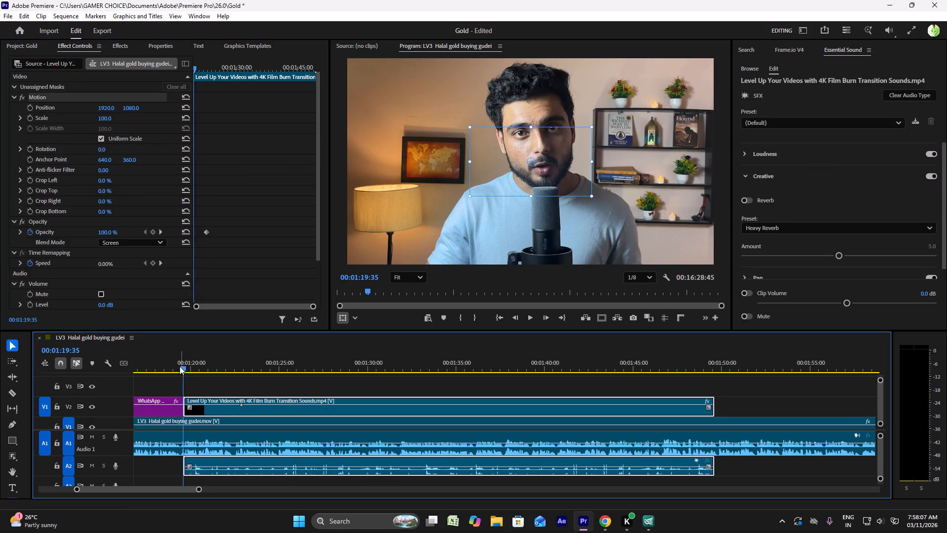
pyautogui.click(178, 366)
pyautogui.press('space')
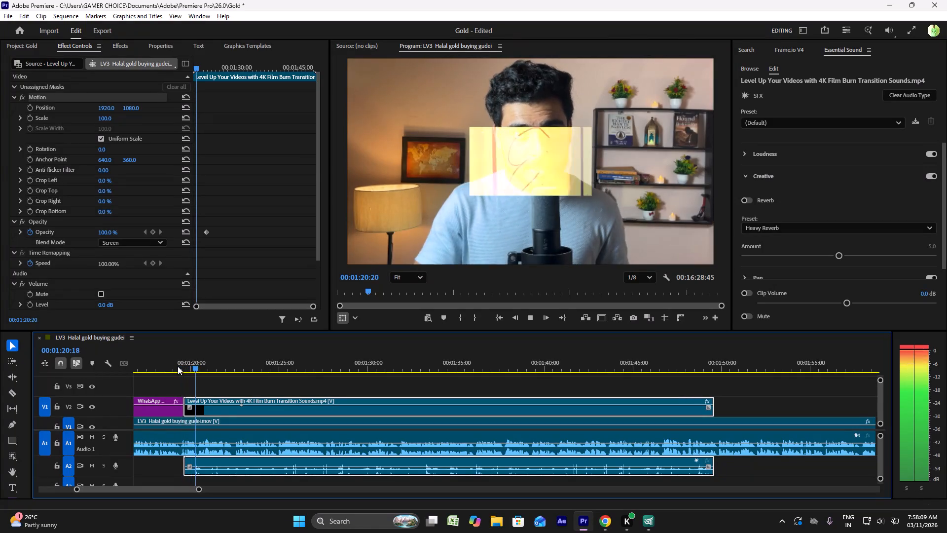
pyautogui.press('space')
# Scale the film burn transition clip up to 317 so it covers the frame, and play it back to 00:01:23:03.
pyautogui.keyDown('alt'); pyautogui.scroll(9, 170, 363); pyautogui.keyUp('alt')
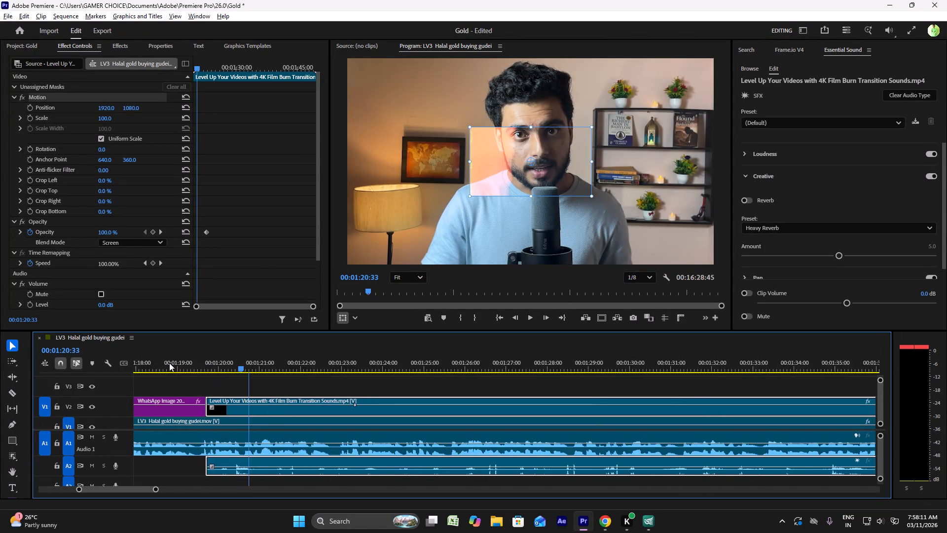
pyautogui.keyDown('alt'); pyautogui.scroll(8, 169, 363); pyautogui.keyUp('alt')
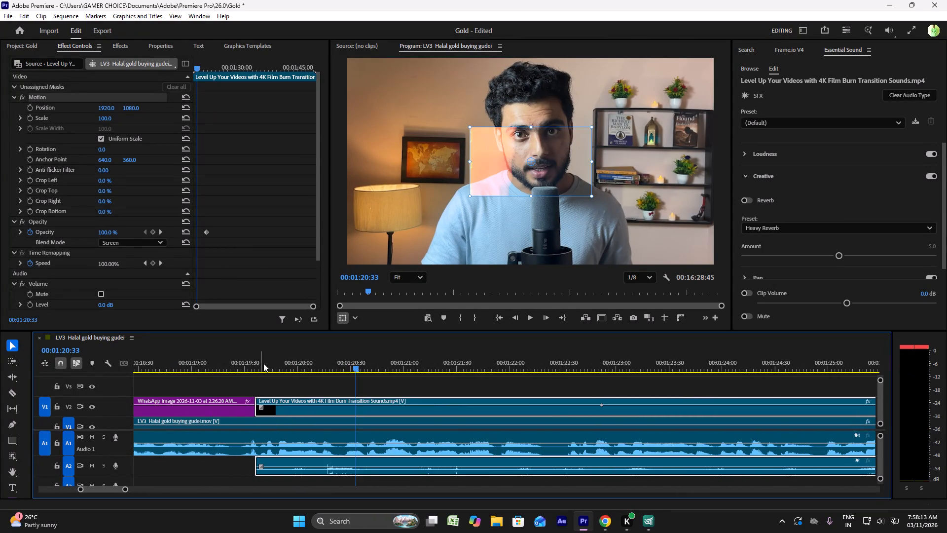
pyautogui.click(273, 363)
pyautogui.moveTo(109, 117); pyautogui.dragTo(110, 117)
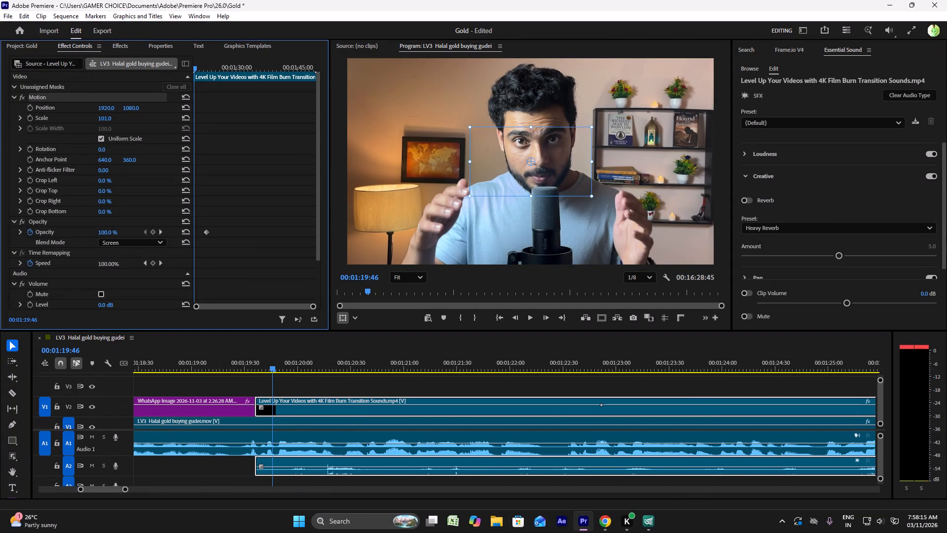
pyautogui.moveTo(110, 117); pyautogui.dragTo(190, 119)
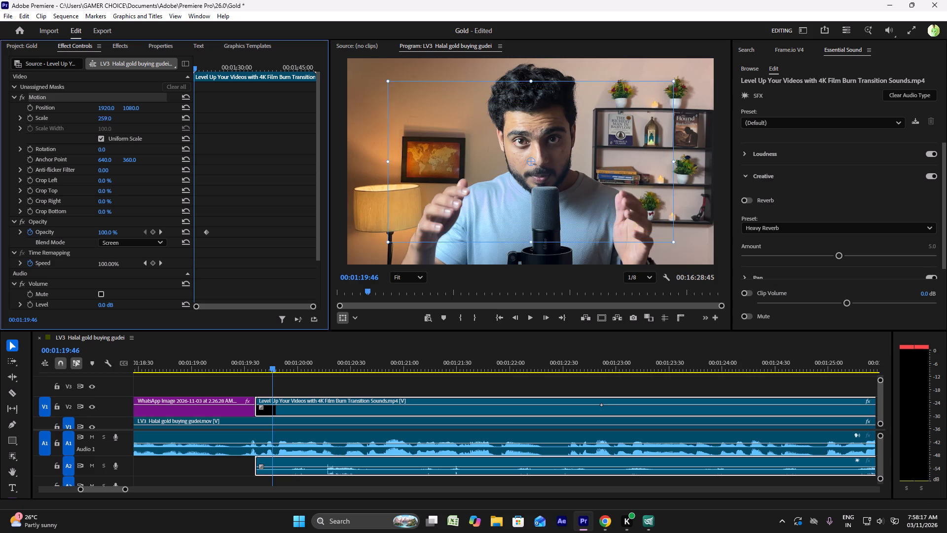
pyautogui.moveTo(190, 119); pyautogui.dragTo(111, 116)
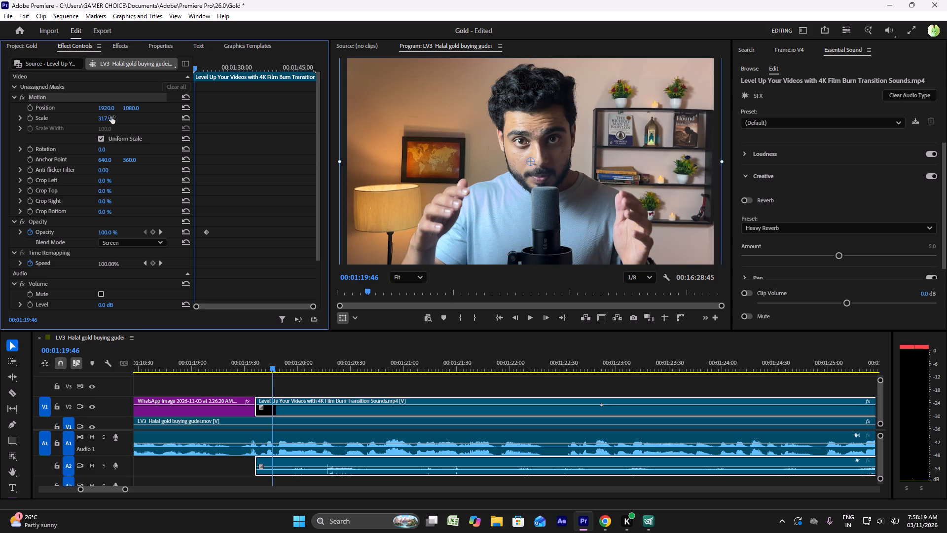
pyautogui.moveTo(111, 116); pyautogui.dragTo(219, 119)
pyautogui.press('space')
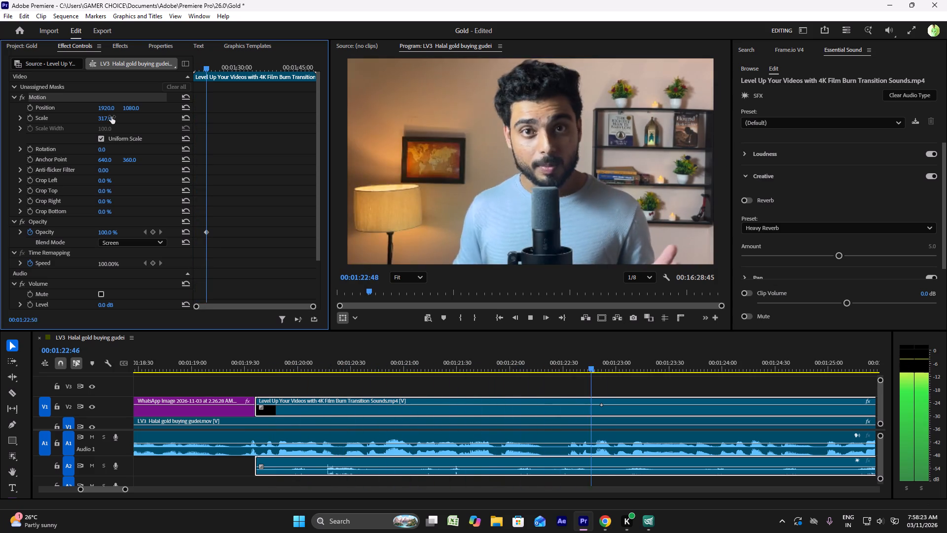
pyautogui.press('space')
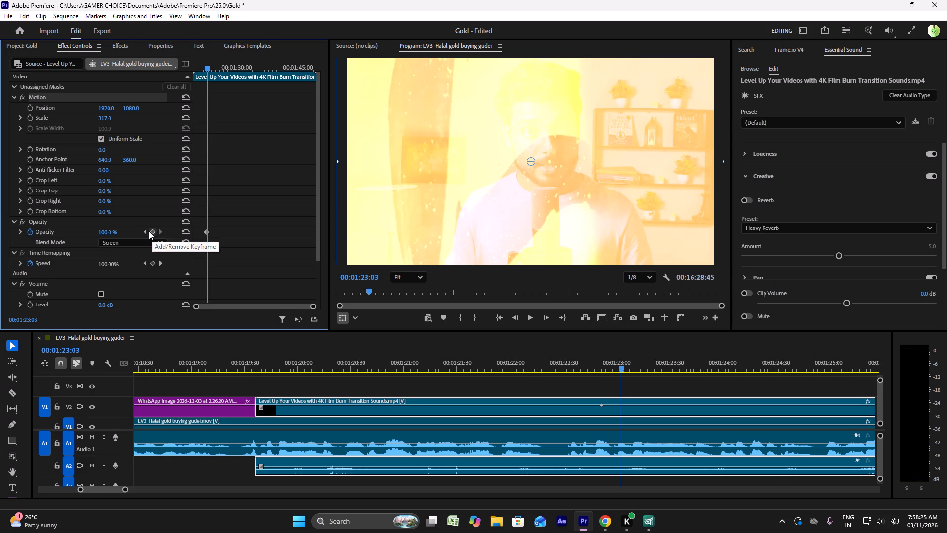
# Turn off Opacity animation on the film burn transition clip, deleting its existing keyframes.
pyautogui.click(29, 230)
pyautogui.click(529, 291)
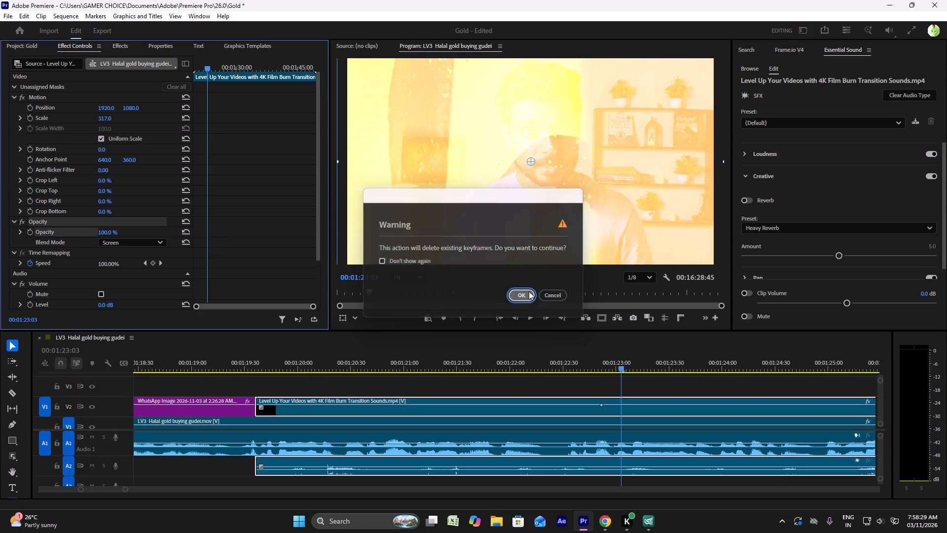
# Play the film burn transition from its start and split the clip with its audio at 00:01:20:56, after the first burn.
pyautogui.click(254, 364)
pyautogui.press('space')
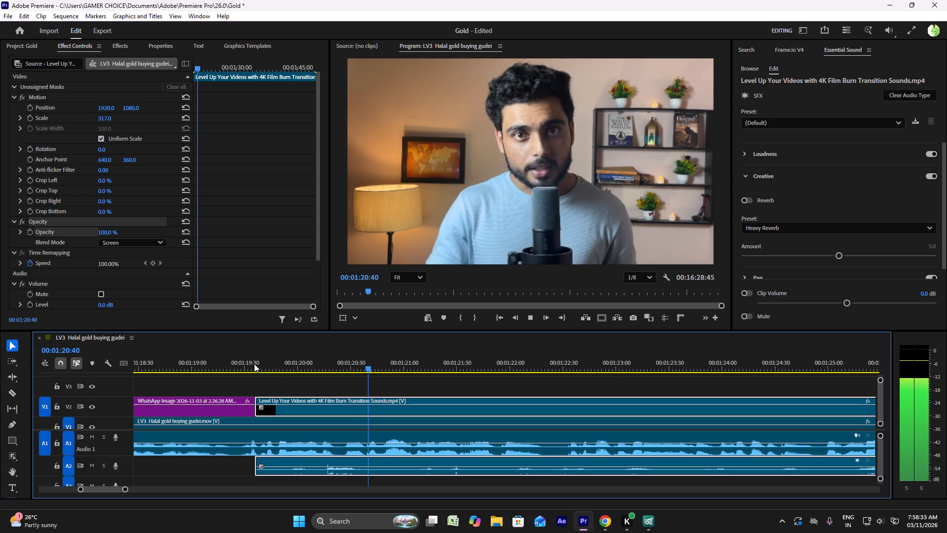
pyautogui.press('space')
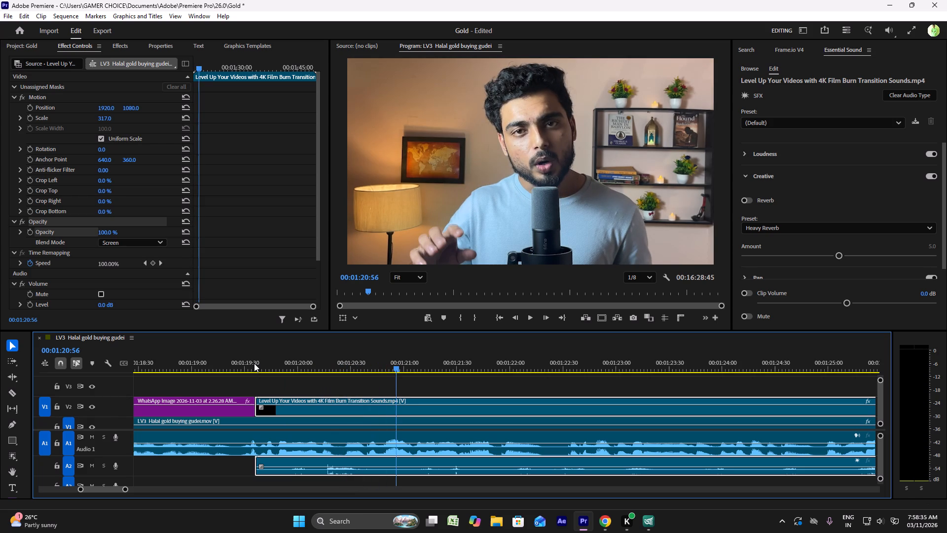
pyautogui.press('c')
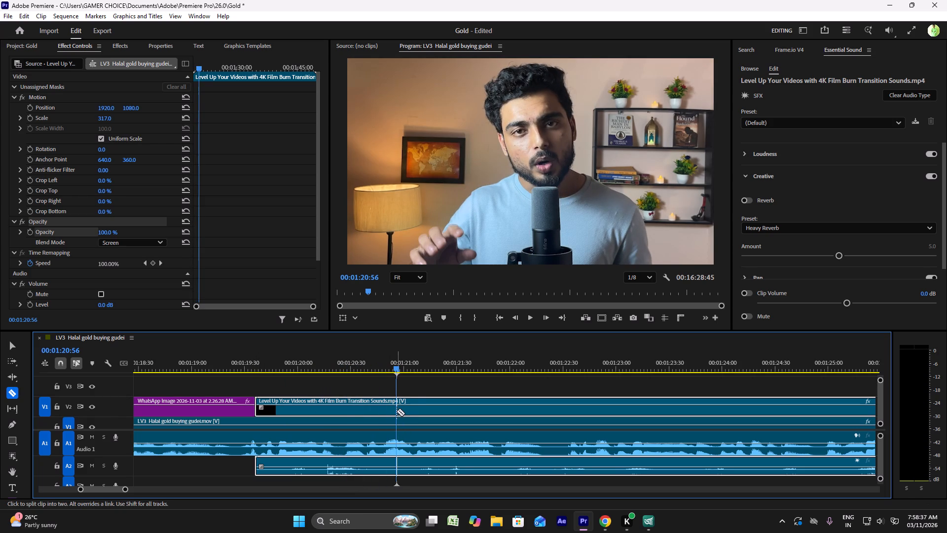
pyautogui.click(397, 411)
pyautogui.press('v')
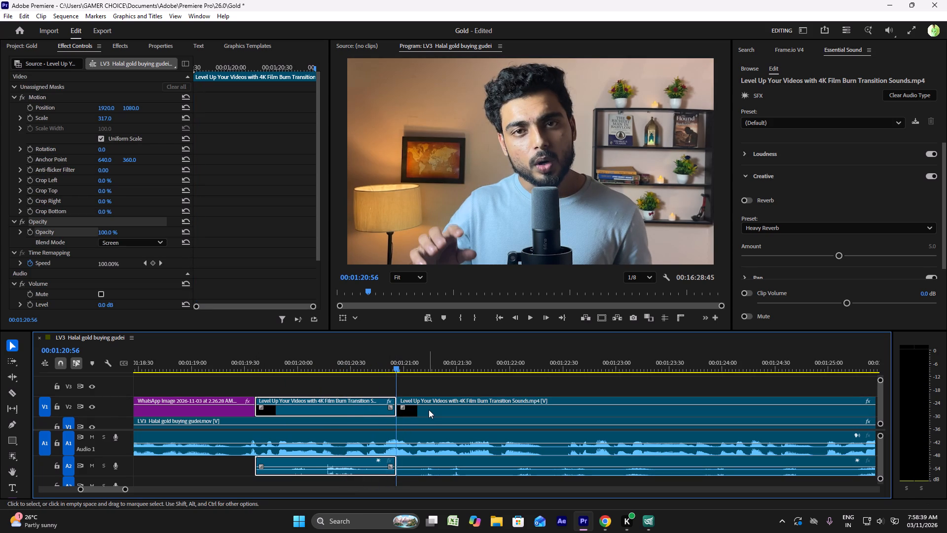
# Delete the remaining part of the film burn clip after the cut at 00:01:20:56.
pyautogui.click(429, 410)
pyautogui.press('Delete')
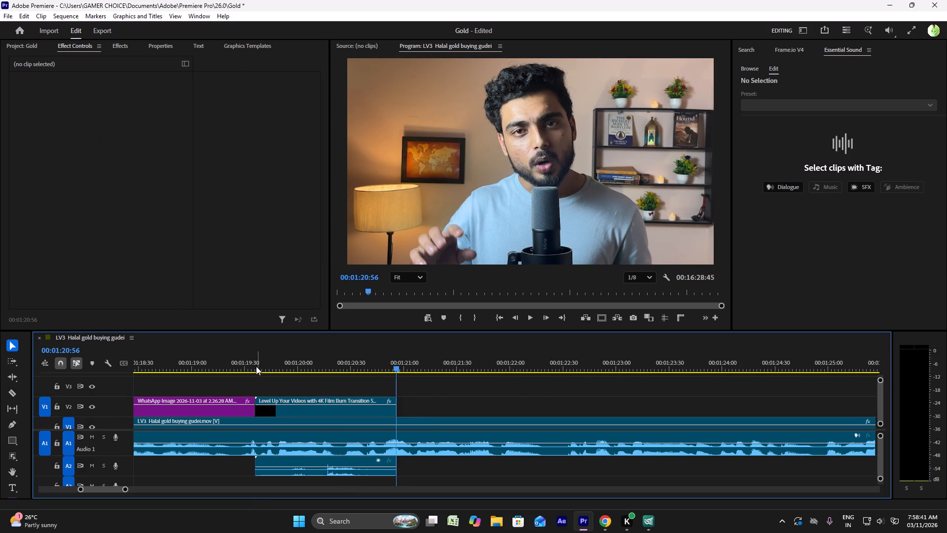
# Play back from about 00:01:19:30 to check the film burn transition after the WhatsApp image clip.
pyautogui.click(247, 365)
pyautogui.press('space')
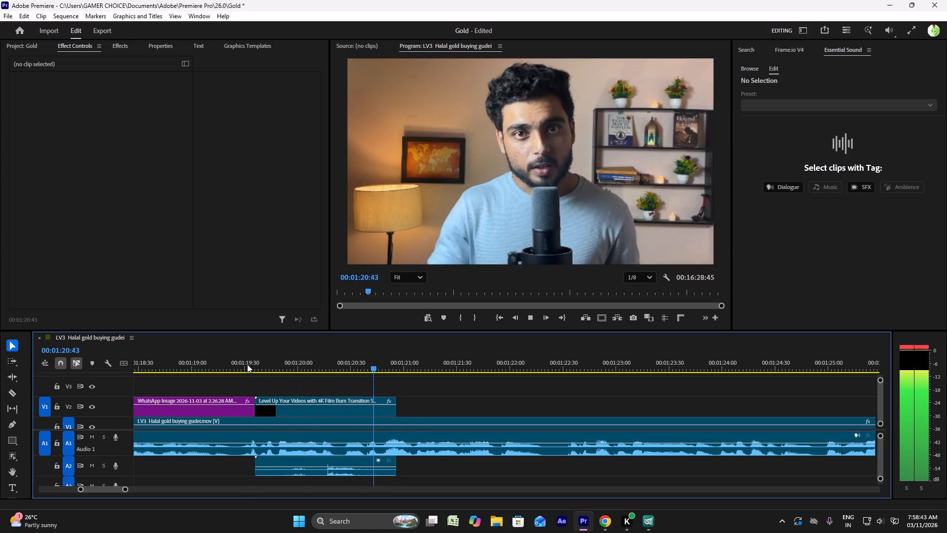
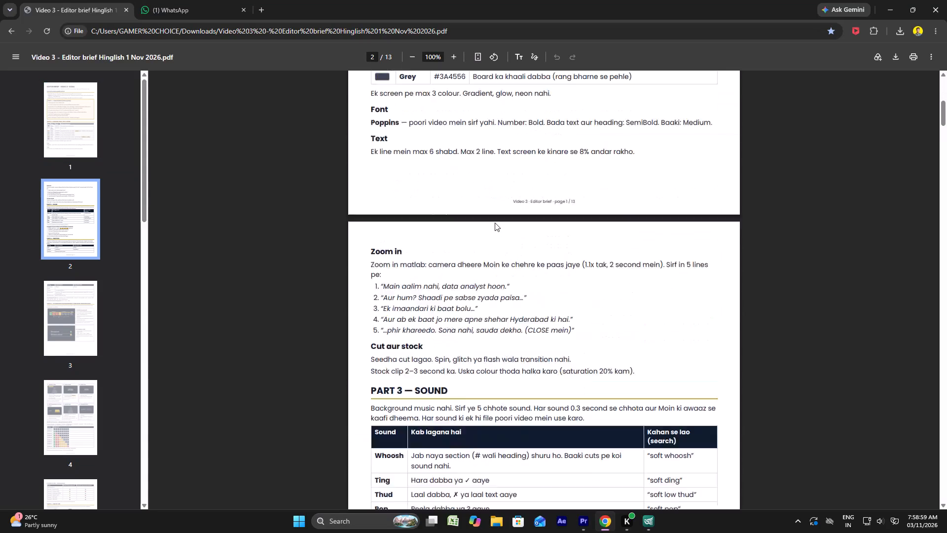
# Read the Video 3 editor brief from the Zoom in rules on page 2 to the Part 6 line-by-line instructions for section # 2.
pyautogui.scroll(-5, 495, 222)
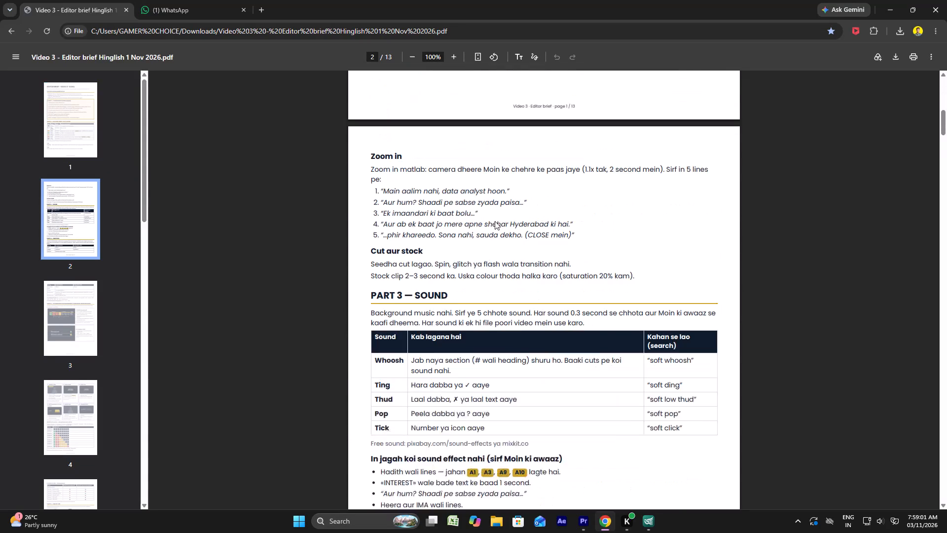
pyautogui.scroll(-18, 400, 167)
pyautogui.scroll(-5, 392, 178)
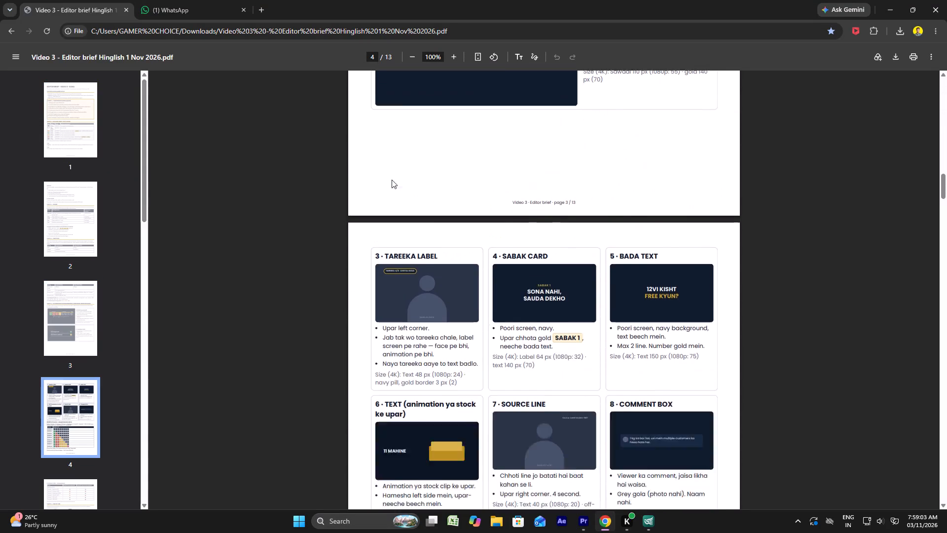
pyautogui.scroll(-5, 392, 180)
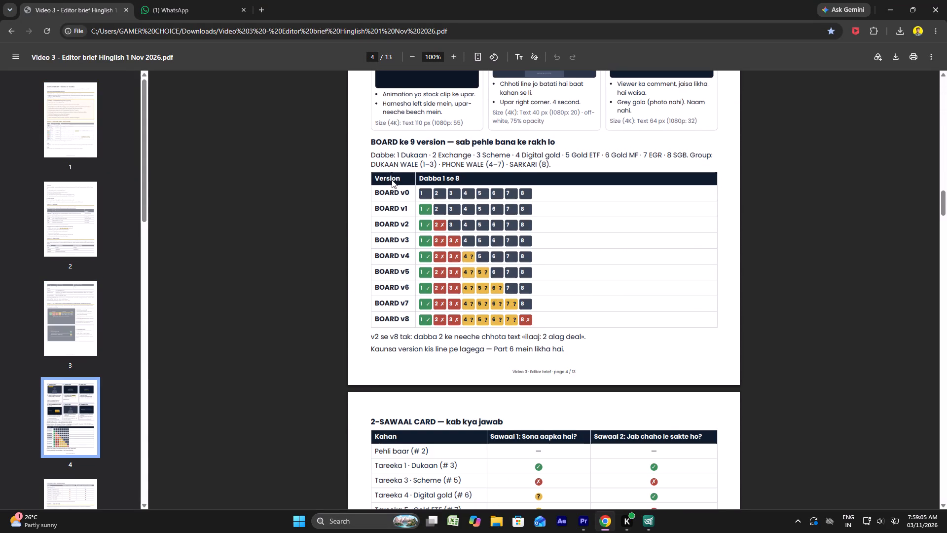
pyautogui.scroll(-5, 392, 180)
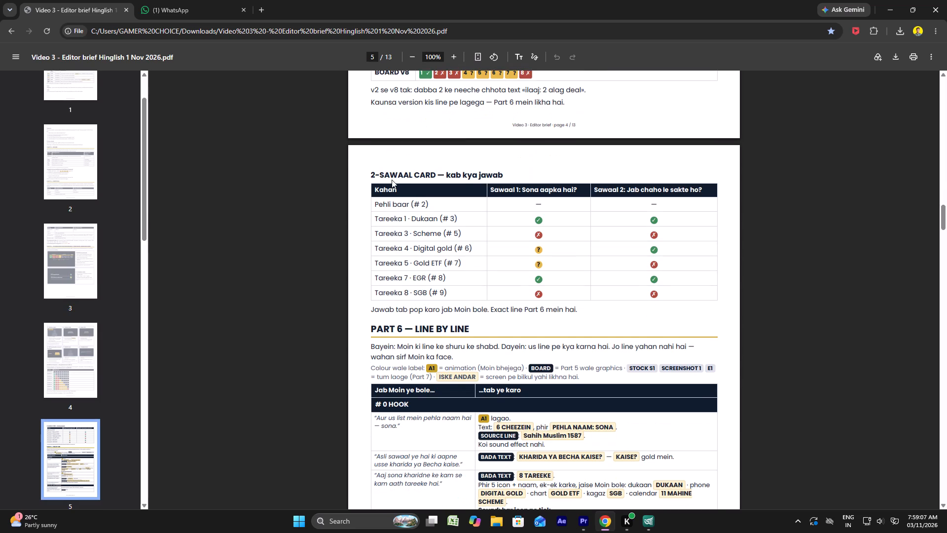
pyautogui.scroll(-5, 392, 180)
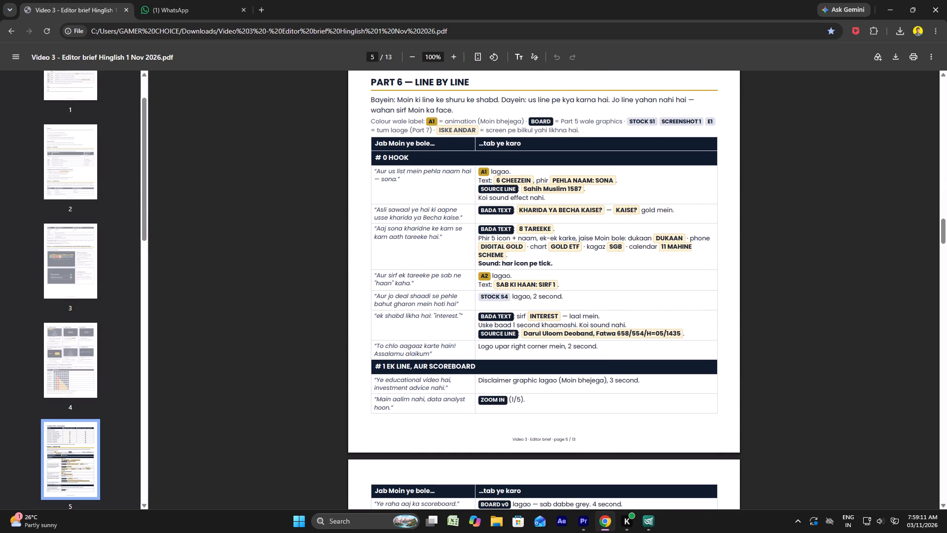
pyautogui.keyDown('ctrl'); pyautogui.scroll(1, 392, 180); pyautogui.keyUp('ctrl')
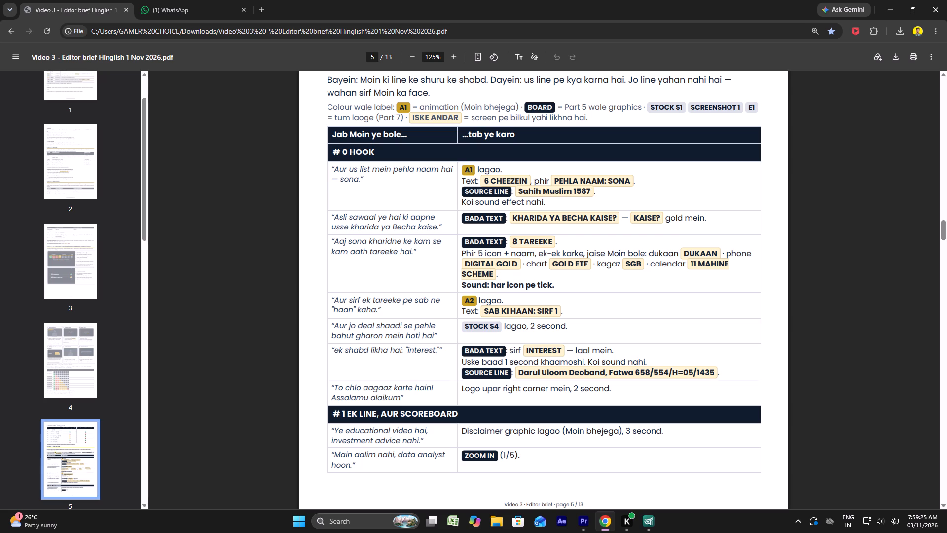
pyautogui.scroll(-2, 387, 169)
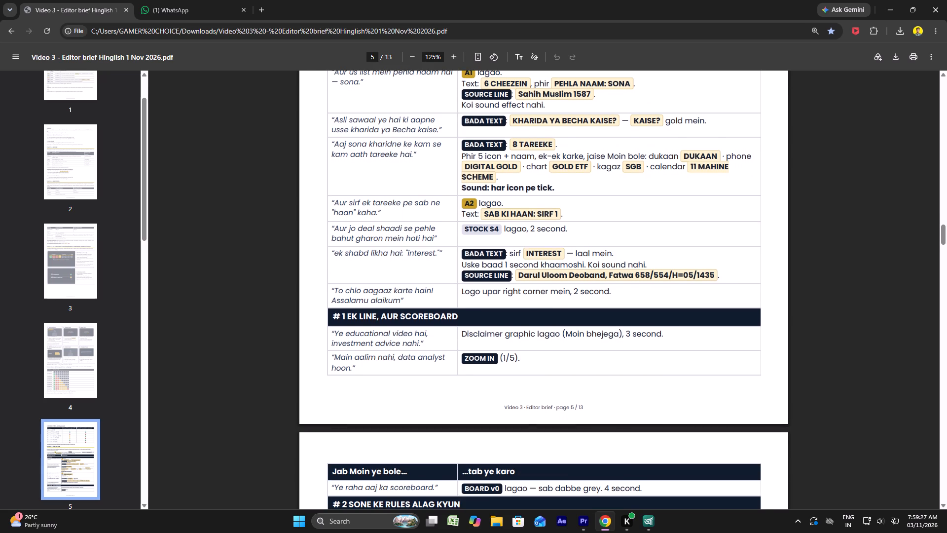
pyautogui.scroll(-3, 387, 171)
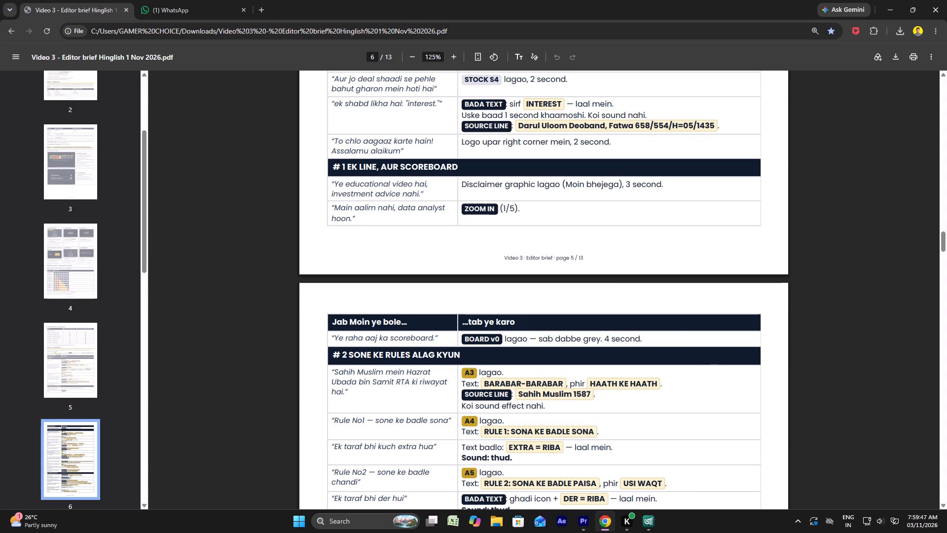
# Play the sequence from about 00:01:20:50 to 00:01:32:45, comparing the speech with the brief's section # 2 lines to locate the A3 cue.
pyautogui.click(579, 525)
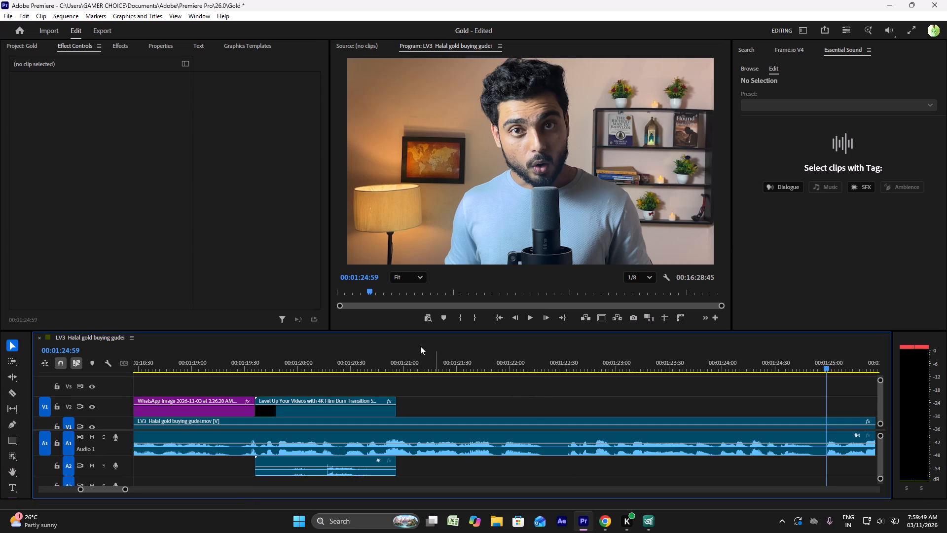
pyautogui.click(384, 356)
pyautogui.press('space')
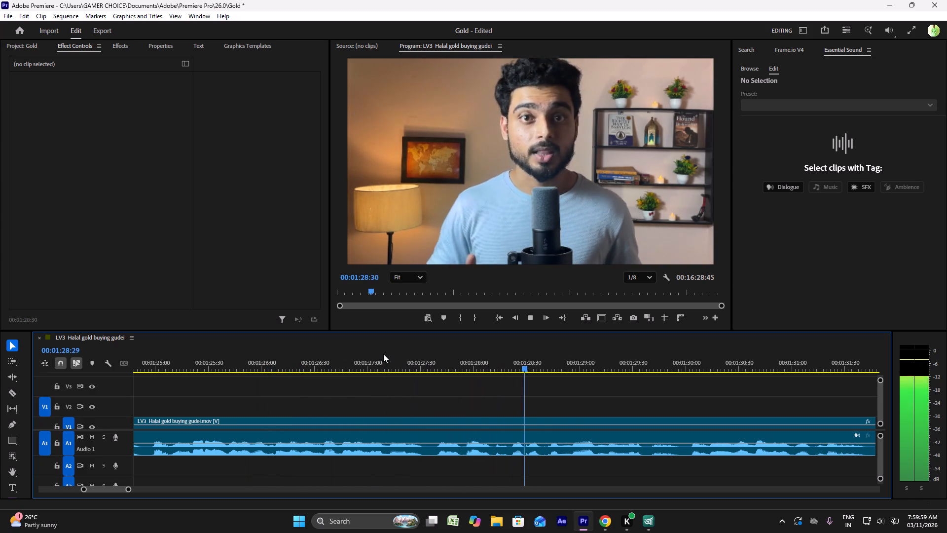
pyautogui.press('space')
pyautogui.click(596, 523)
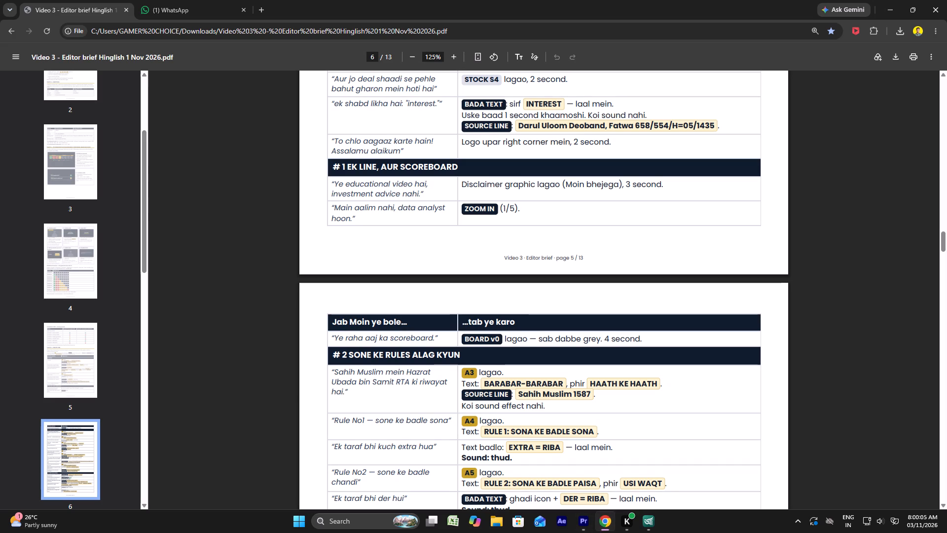
pyautogui.scroll(-2, 579, 443)
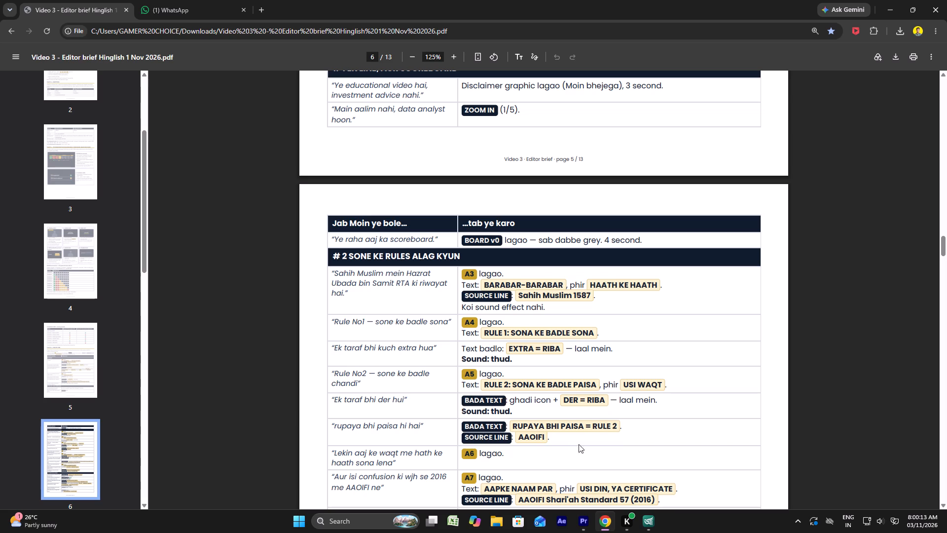
pyautogui.click(588, 517)
pyautogui.press('space')
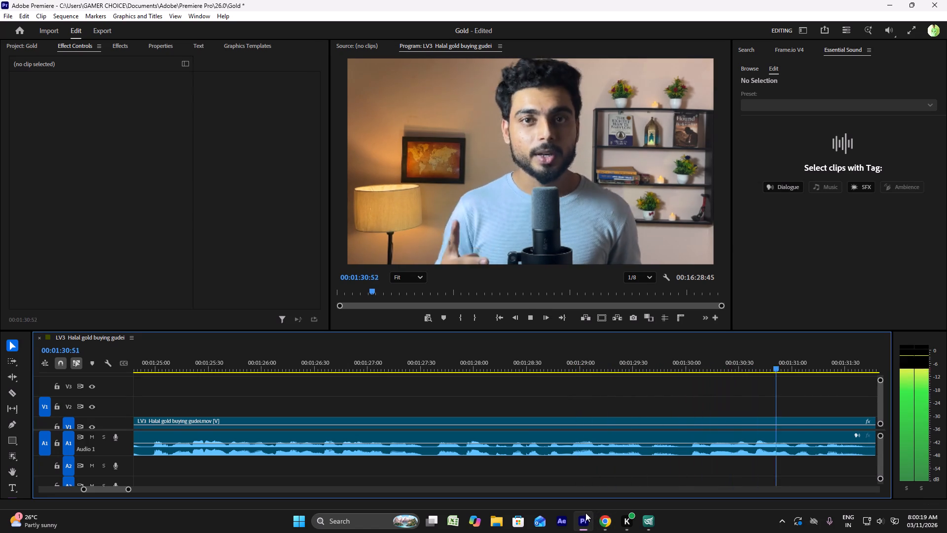
pyautogui.press('space')
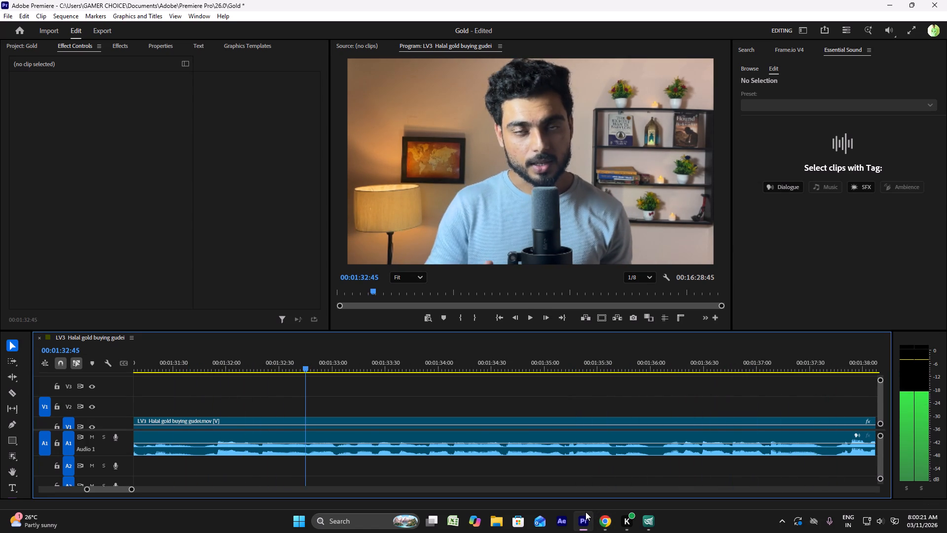
# Place the A3 — Barabar-barabar.mp4 clip on V2, with its audio on A2, starting at 00:01:31:40.
pyautogui.click(191, 362)
pyautogui.click(21, 50)
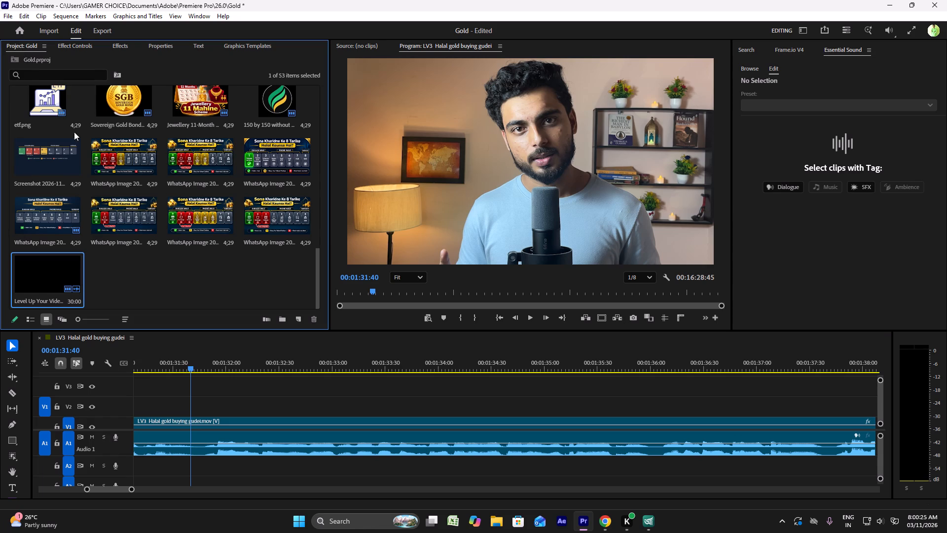
pyautogui.scroll(10, 154, 267)
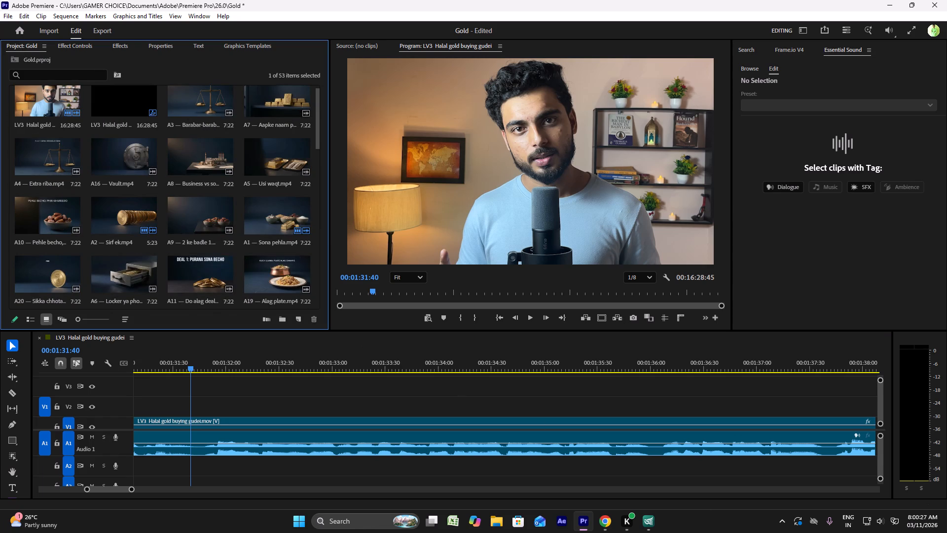
pyautogui.click(612, 525)
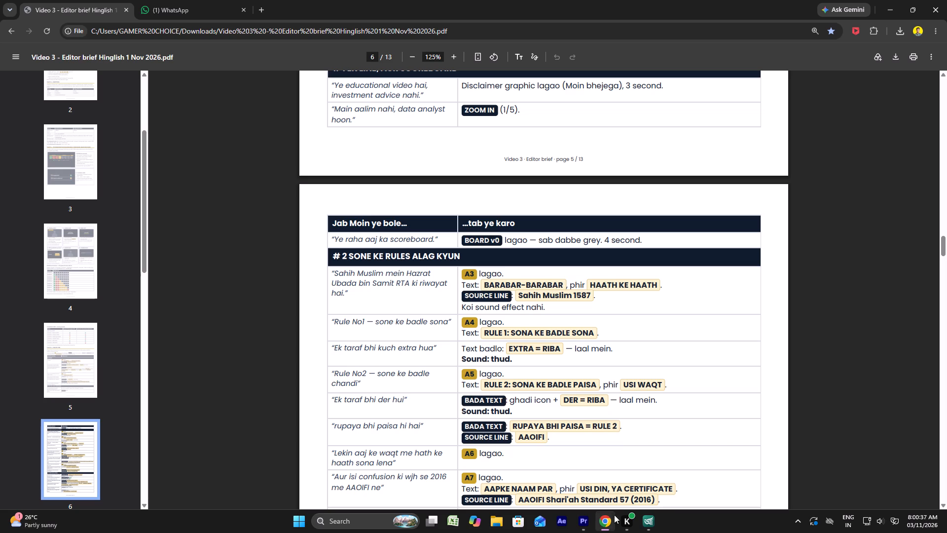
pyautogui.click(584, 523)
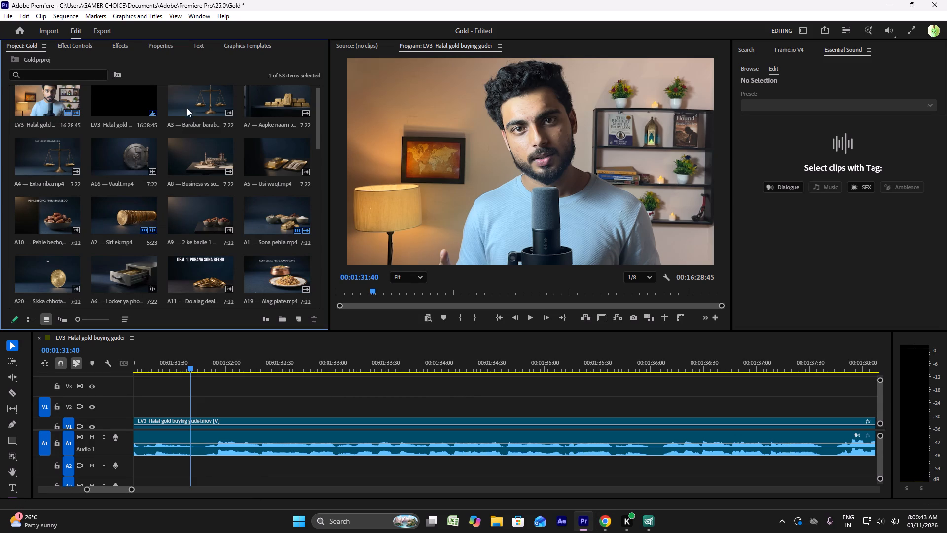
pyautogui.moveTo(187, 104); pyautogui.dragTo(217, 391)
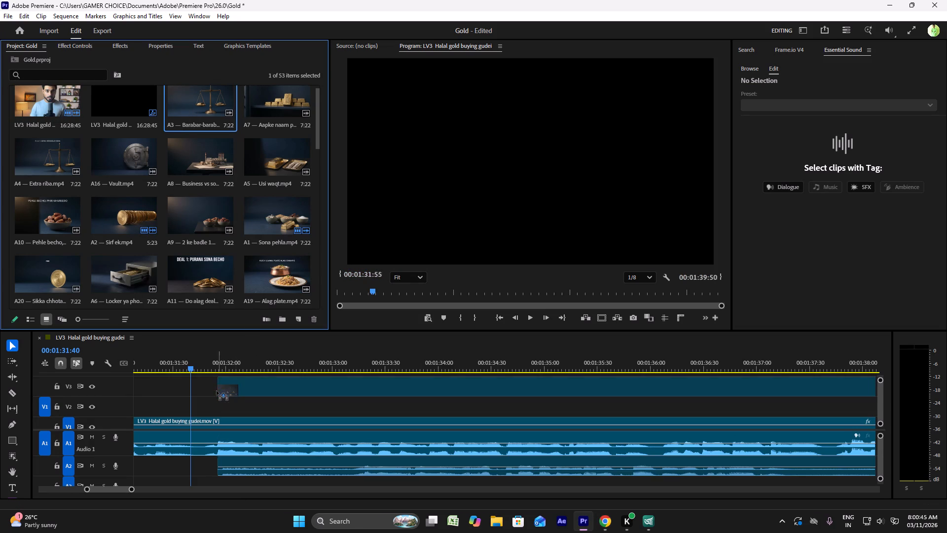
pyautogui.moveTo(217, 391); pyautogui.dragTo(215, 383)
pyautogui.moveTo(241, 393); pyautogui.dragTo(229, 392)
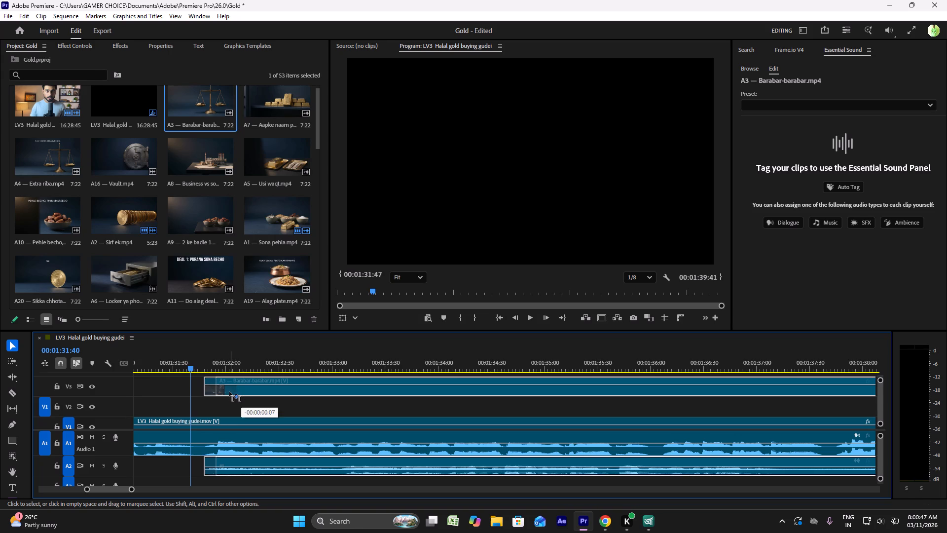
pyautogui.moveTo(229, 392); pyautogui.dragTo(222, 407)
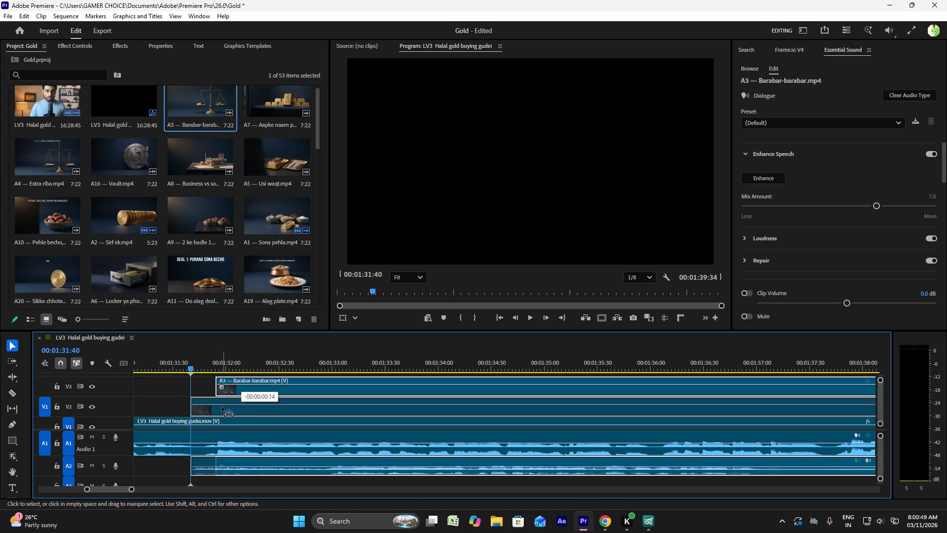
pyautogui.moveTo(222, 407); pyautogui.dragTo(222, 406)
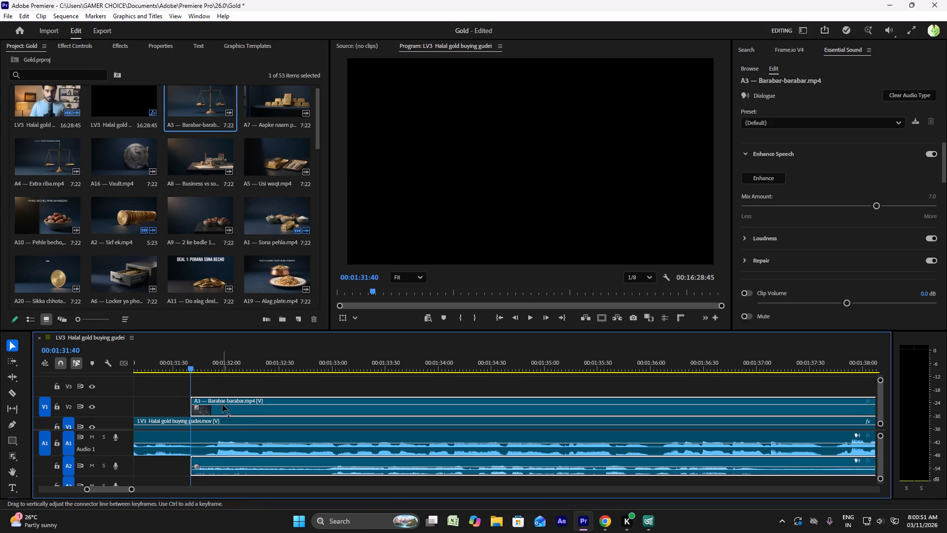
# Scale the A3 Barabar-barabar clip to 202 so that it fills the frame.
pyautogui.press('space')
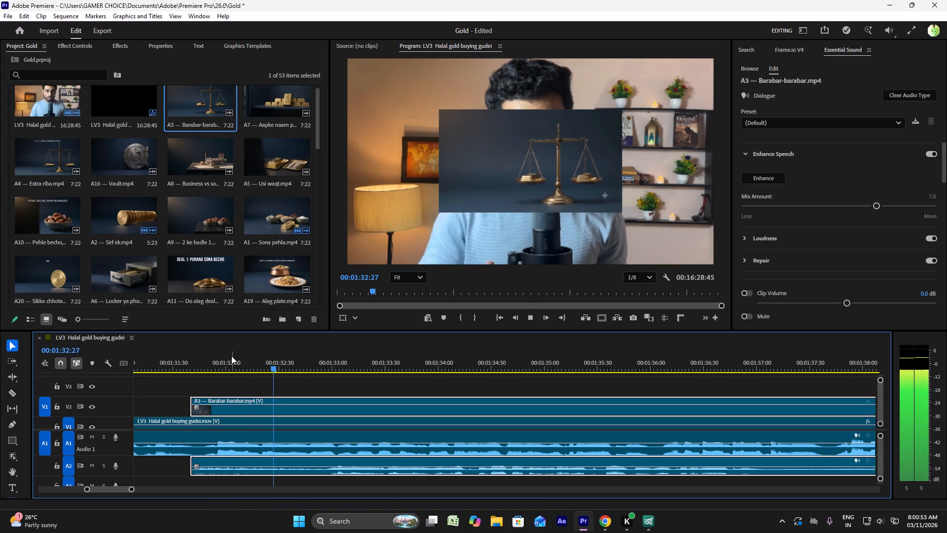
pyautogui.press('space')
pyautogui.click(63, 49)
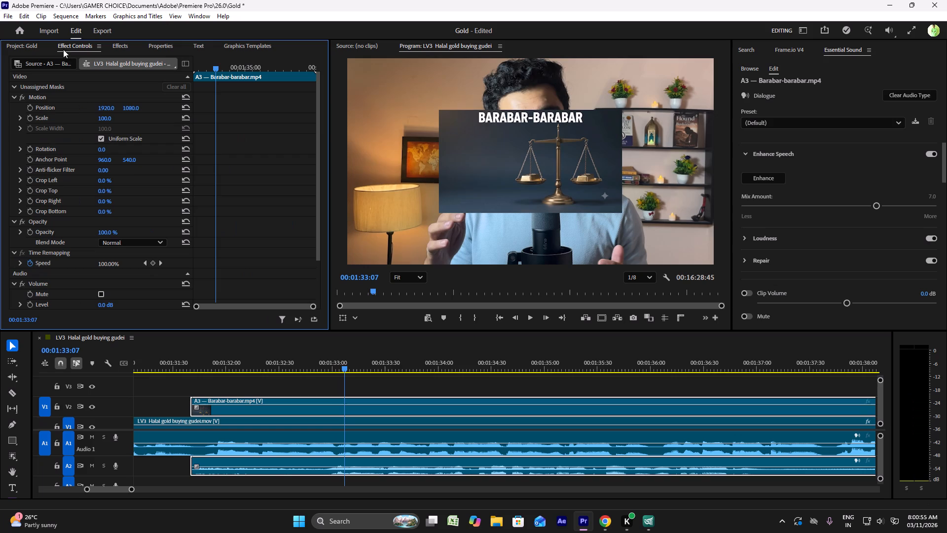
pyautogui.moveTo(106, 115); pyautogui.dragTo(124, 128)
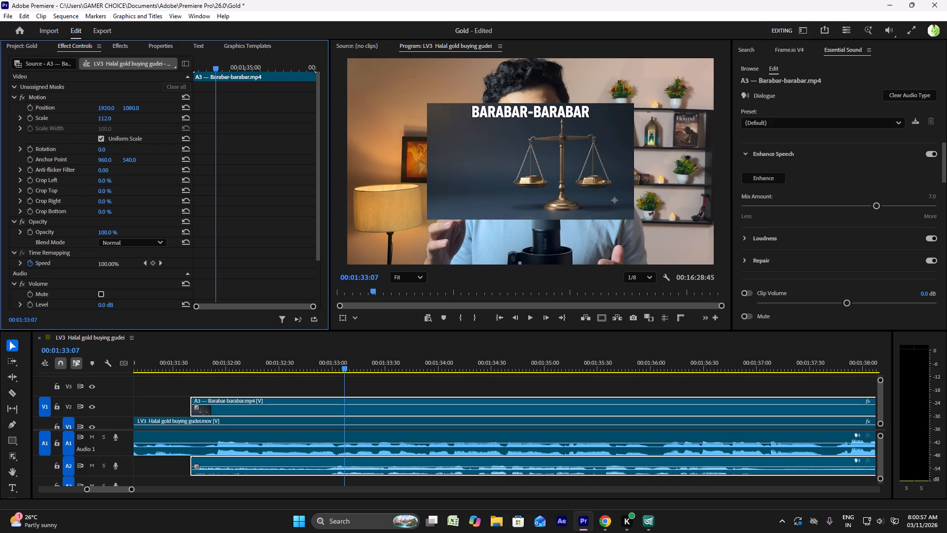
pyautogui.moveTo(124, 128); pyautogui.dragTo(117, 128)
pyautogui.moveTo(116, 119); pyautogui.dragTo(131, 121)
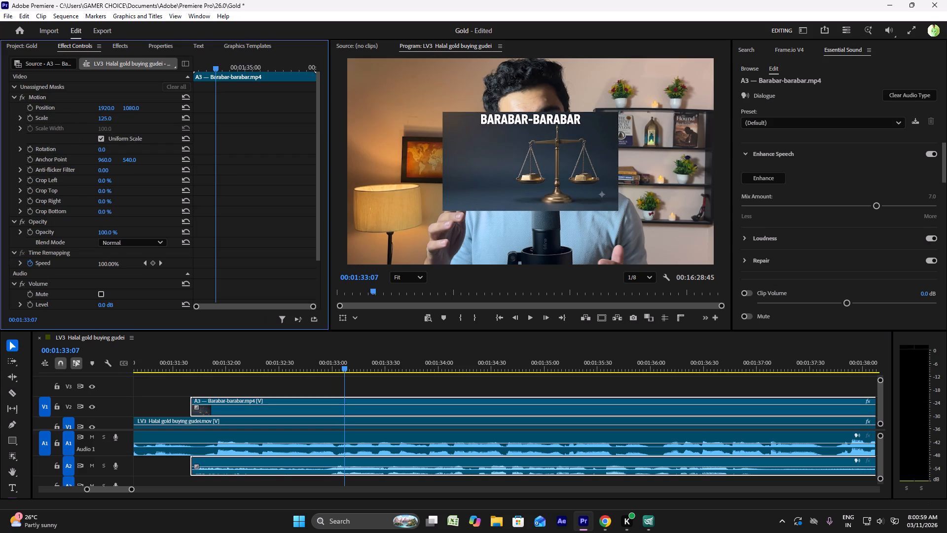
pyautogui.moveTo(131, 121); pyautogui.dragTo(175, 132)
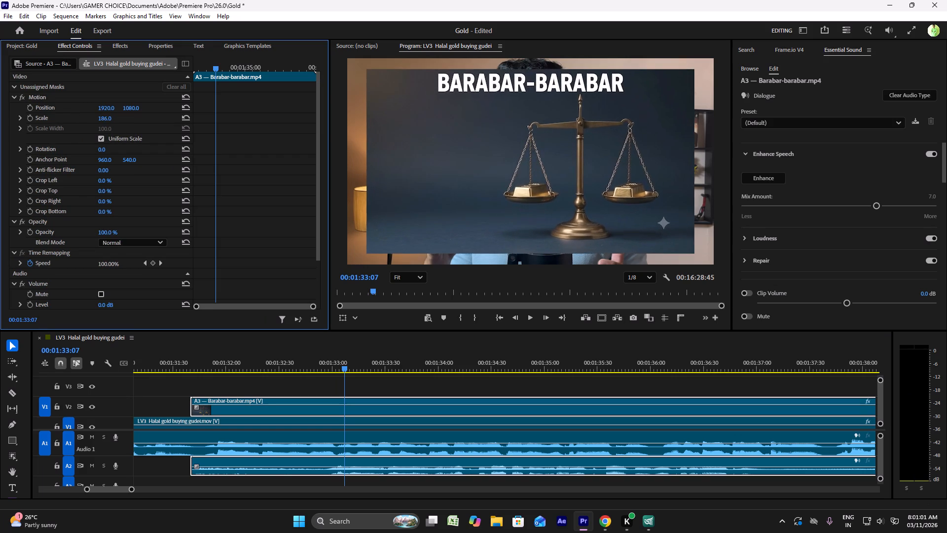
pyautogui.moveTo(175, 132); pyautogui.dragTo(182, 132)
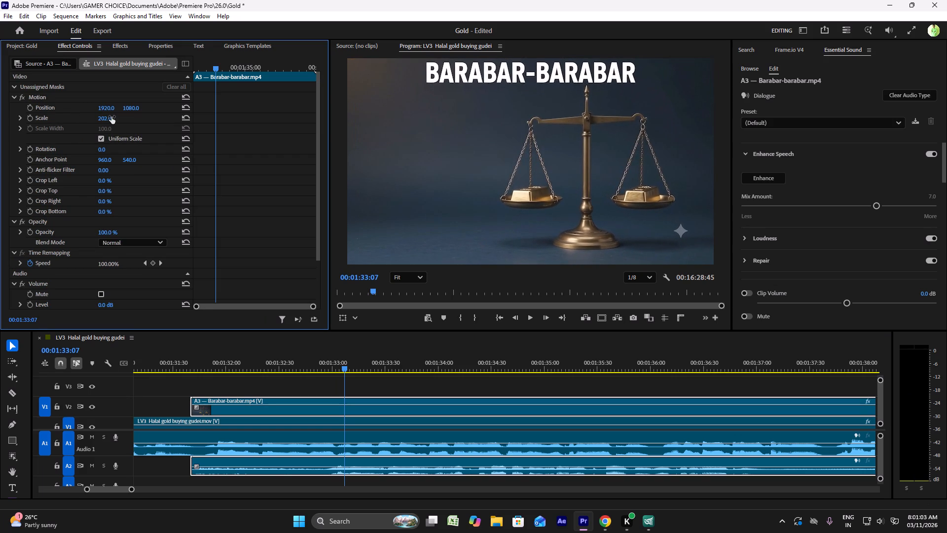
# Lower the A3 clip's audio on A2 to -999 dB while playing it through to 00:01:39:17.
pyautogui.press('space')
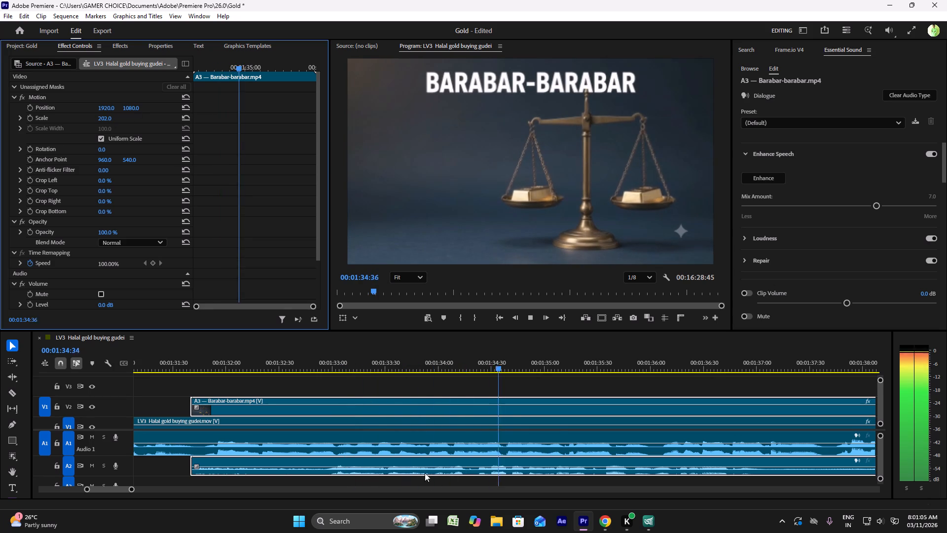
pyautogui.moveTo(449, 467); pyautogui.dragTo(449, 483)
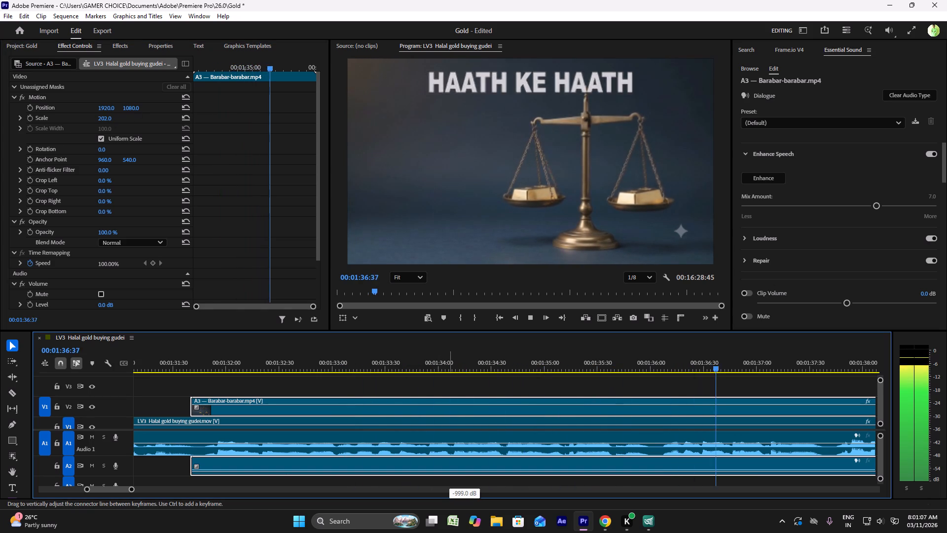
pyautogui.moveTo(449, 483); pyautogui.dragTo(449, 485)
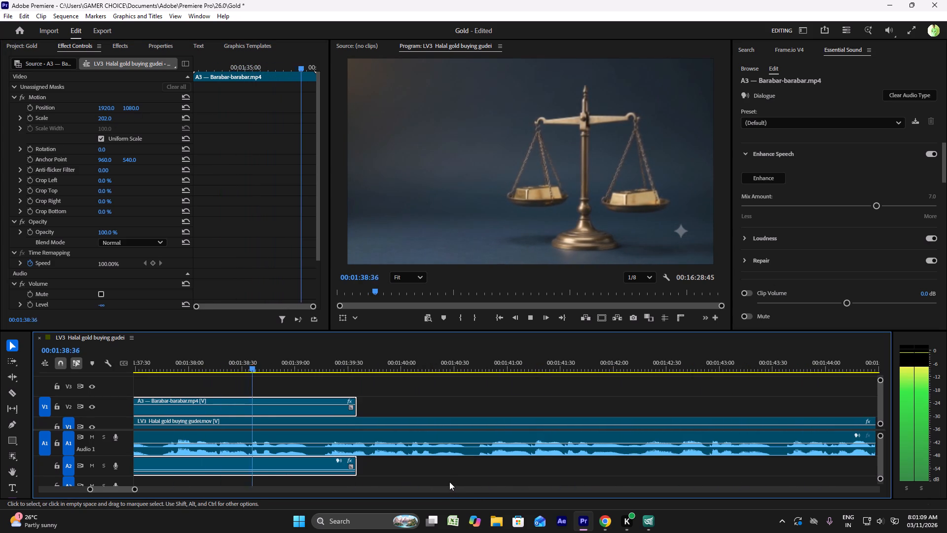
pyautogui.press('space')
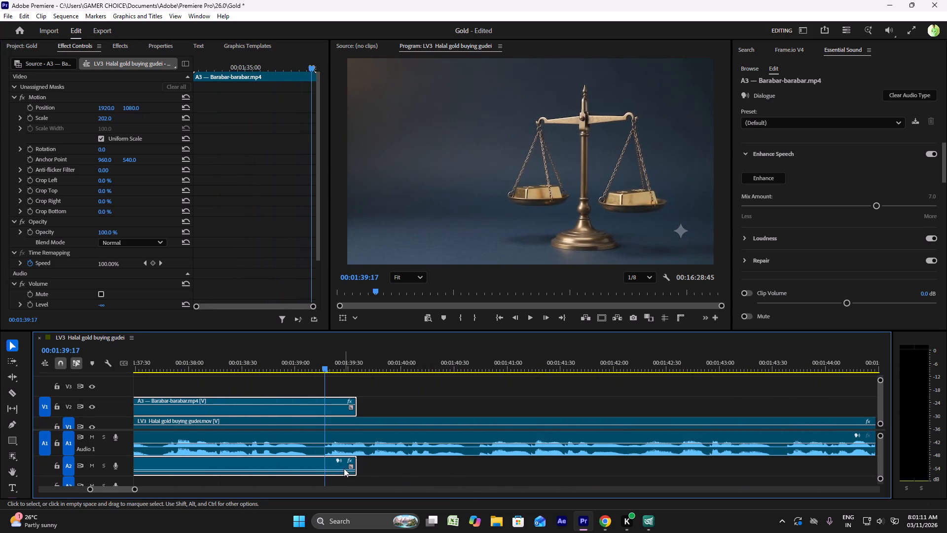
# Set the A3 clip's audio level on A2 to 15 dB.
pyautogui.moveTo(344, 468); pyautogui.dragTo(346, 458)
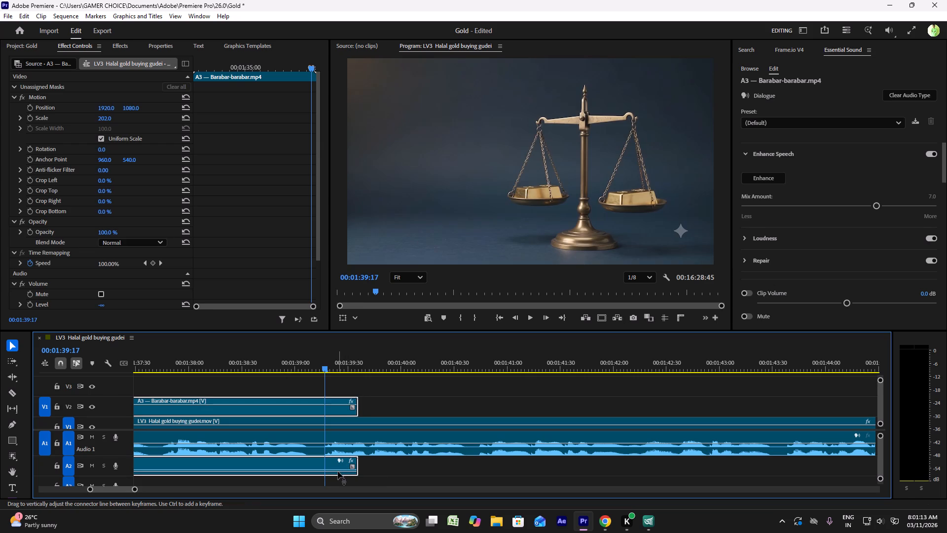
pyautogui.moveTo(338, 471); pyautogui.dragTo(340, 458)
# Play back the A3 Barabar-barabar clip from several points to check its audio against the narration.
pyautogui.press('space')
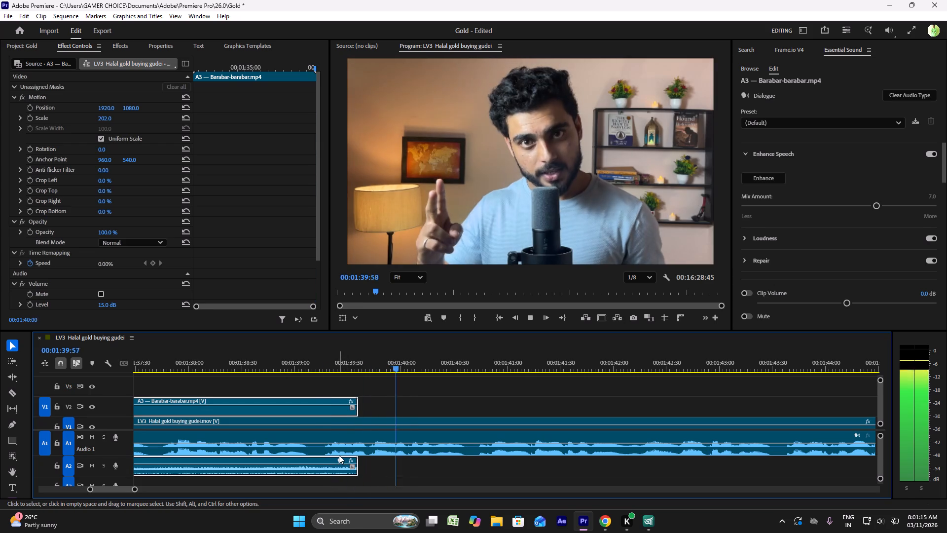
pyautogui.press('space')
pyautogui.click(169, 356)
pyautogui.press('space')
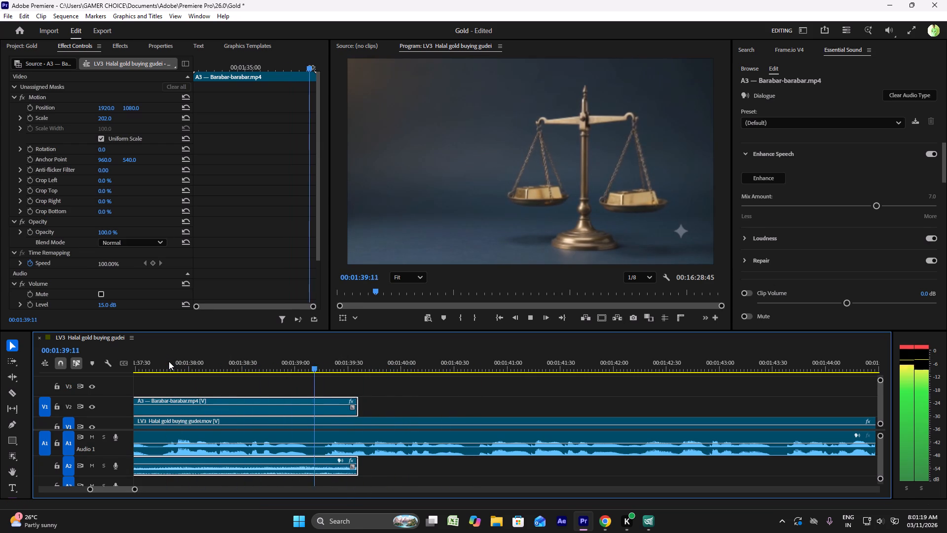
pyautogui.press('space')
pyautogui.scroll(20, 238, 432)
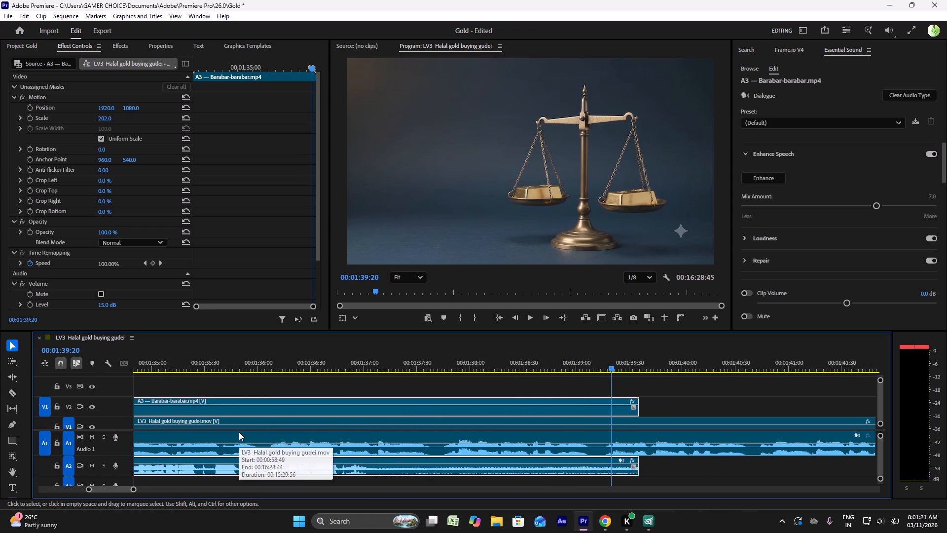
pyautogui.scroll(14, 239, 432)
pyautogui.click(261, 360)
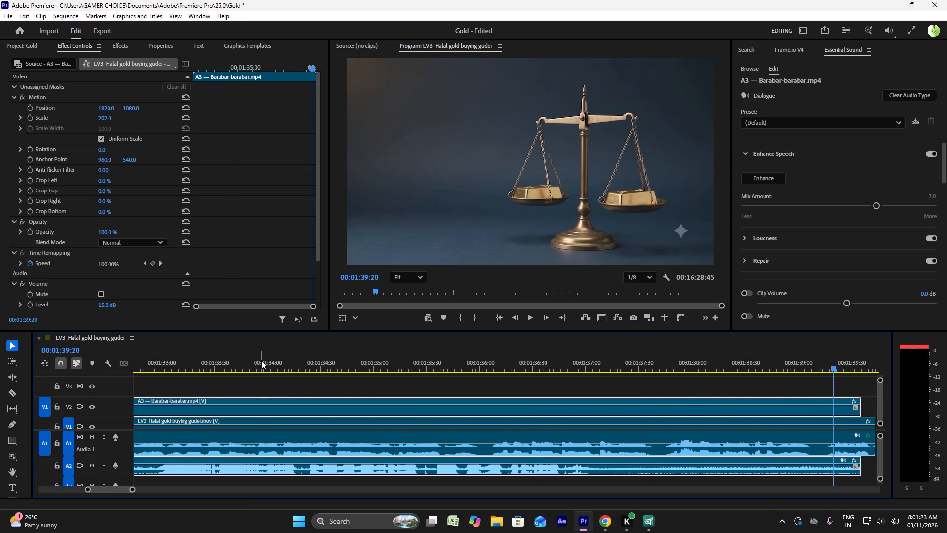
pyautogui.click(261, 360)
pyautogui.press('space')
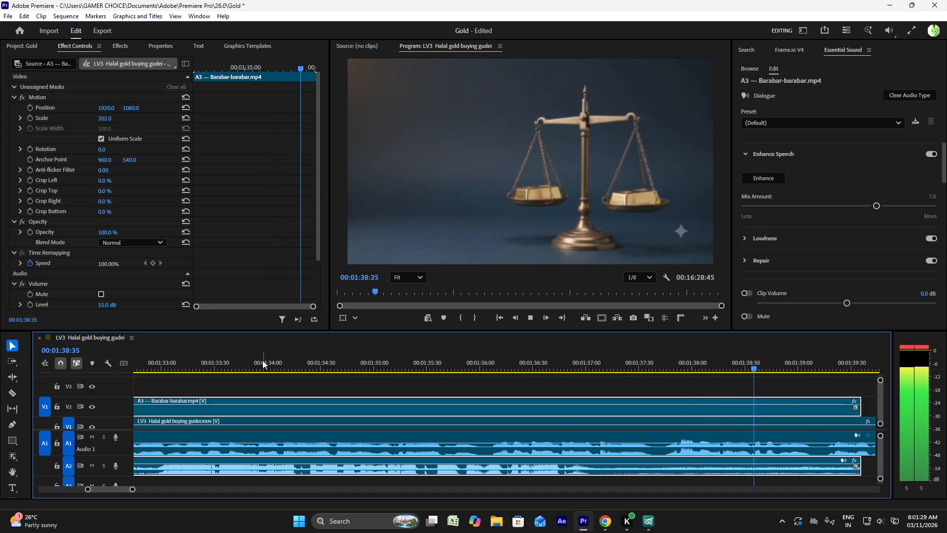
pyautogui.press('space')
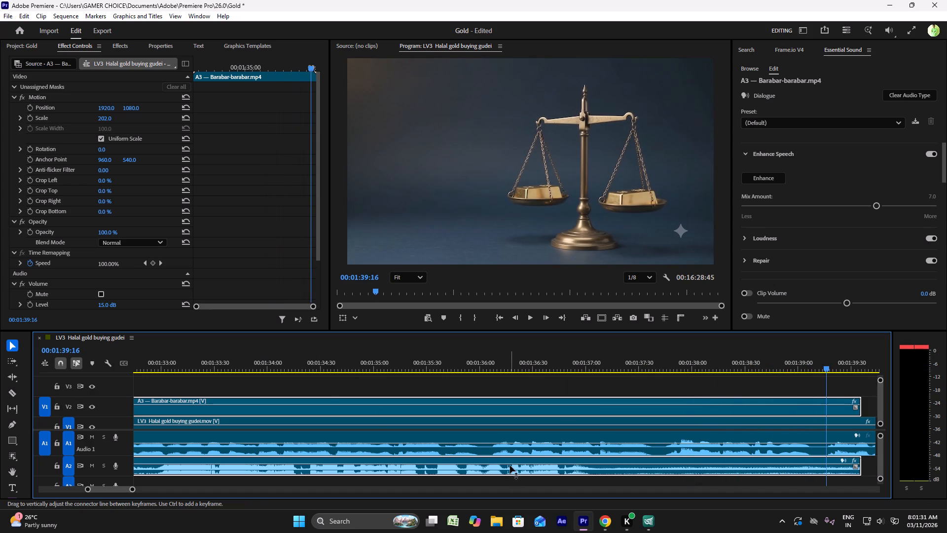
pyautogui.click(510, 465)
pyautogui.scroll(5, 466, 468)
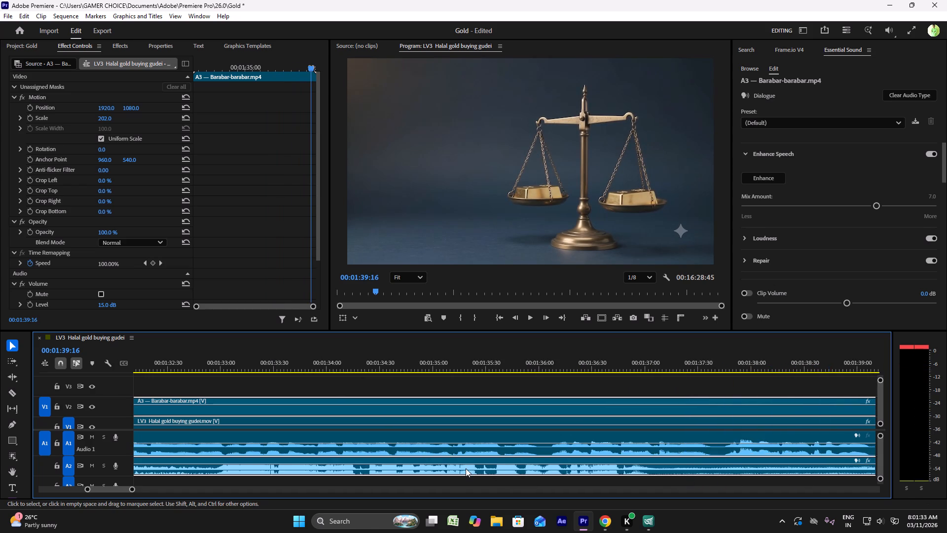
pyautogui.scroll(19, 466, 468)
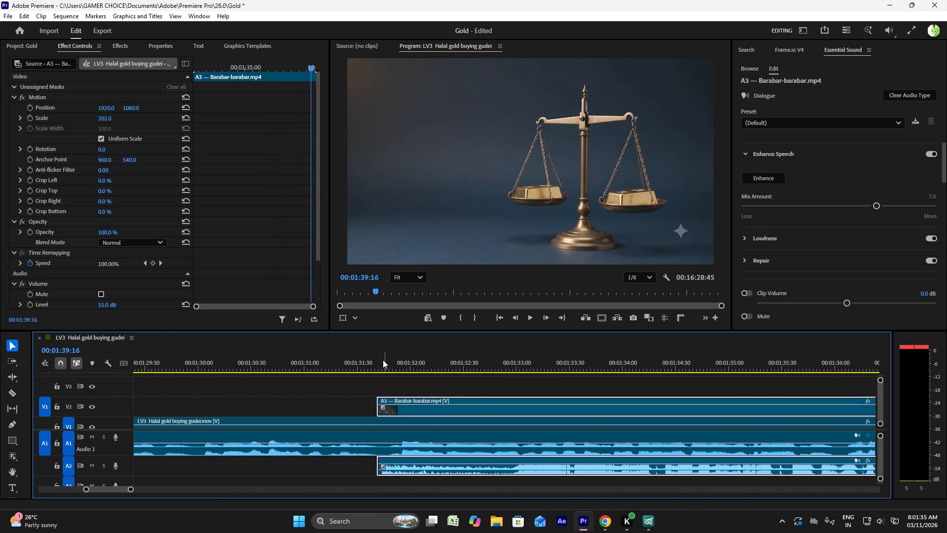
pyautogui.click(383, 360)
pyautogui.press('space')
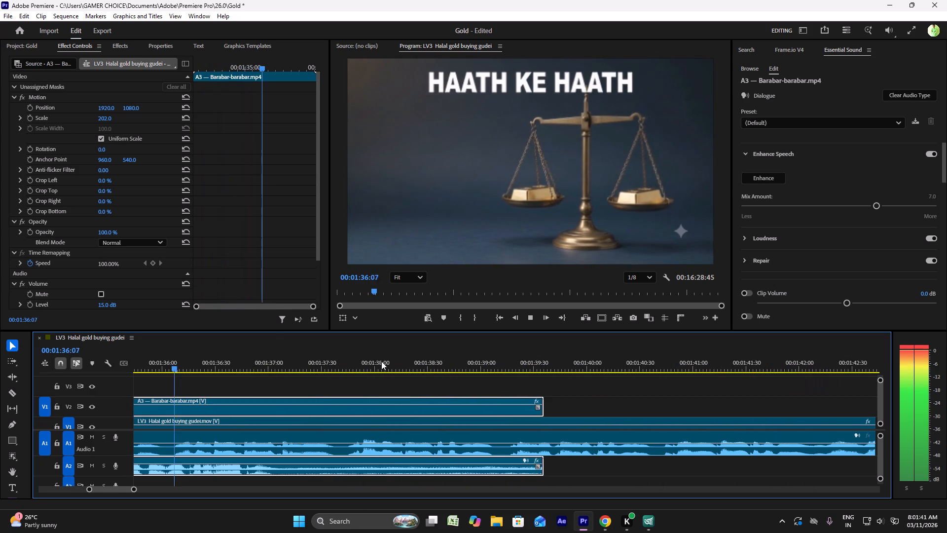
pyautogui.press('space')
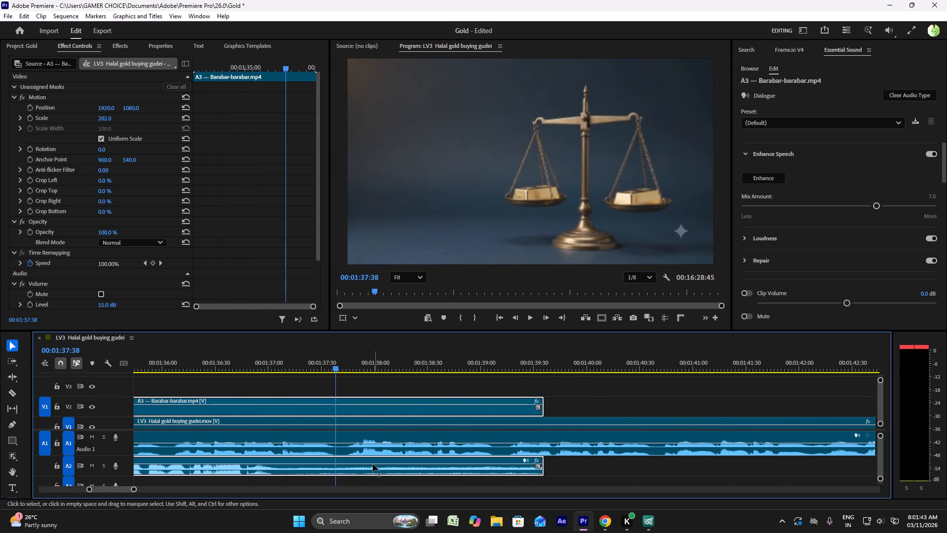
# Lower the A3 clip's audio level on A2 all the way down to silence.
pyautogui.moveTo(366, 464); pyautogui.dragTo(363, 487)
pyautogui.scroll(2, 360, 467)
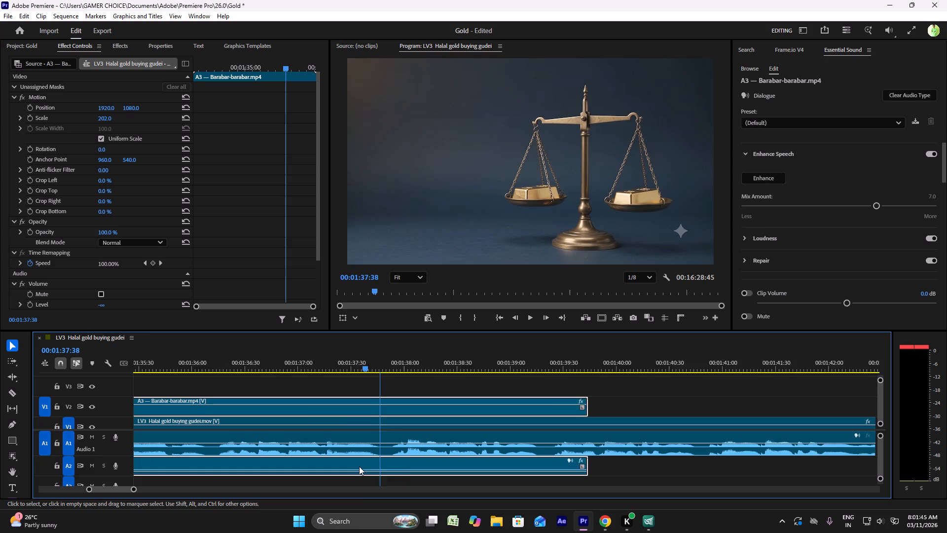
pyautogui.scroll(20, 359, 466)
pyautogui.scroll(11, 359, 466)
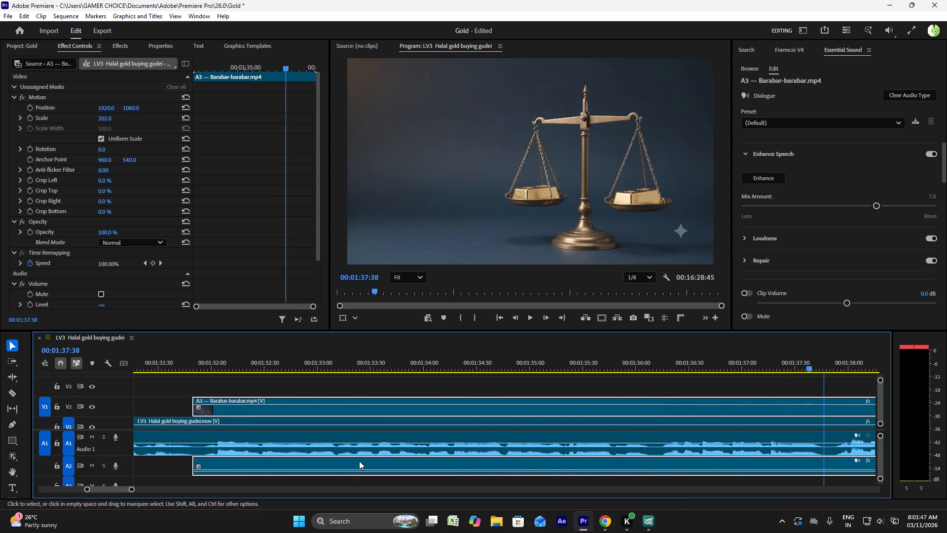
pyautogui.keyDown('alt'); pyautogui.scroll(-5, 360, 451); pyautogui.keyUp('alt')
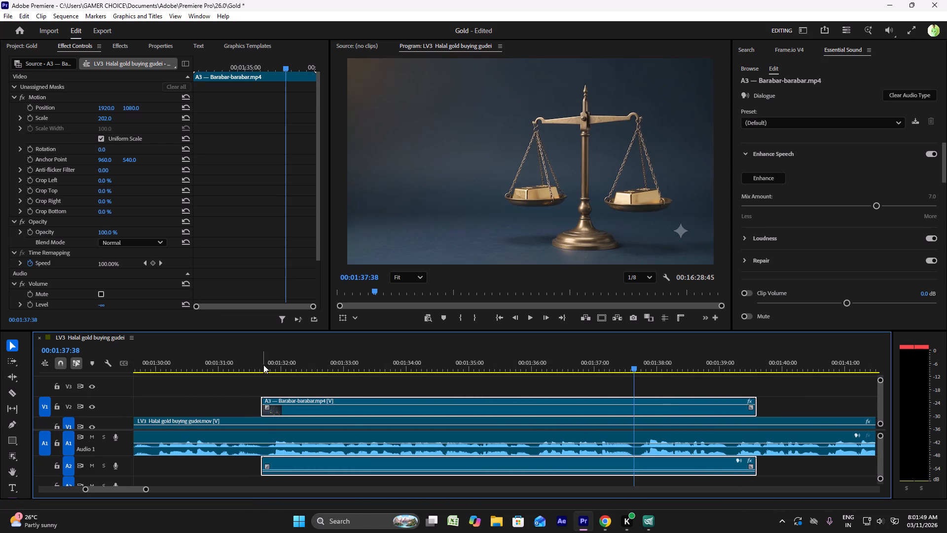
# Play and scrub through the A3 clip from its start to examine its on-screen text timing against the narration.
pyautogui.click(263, 365)
pyautogui.press('space')
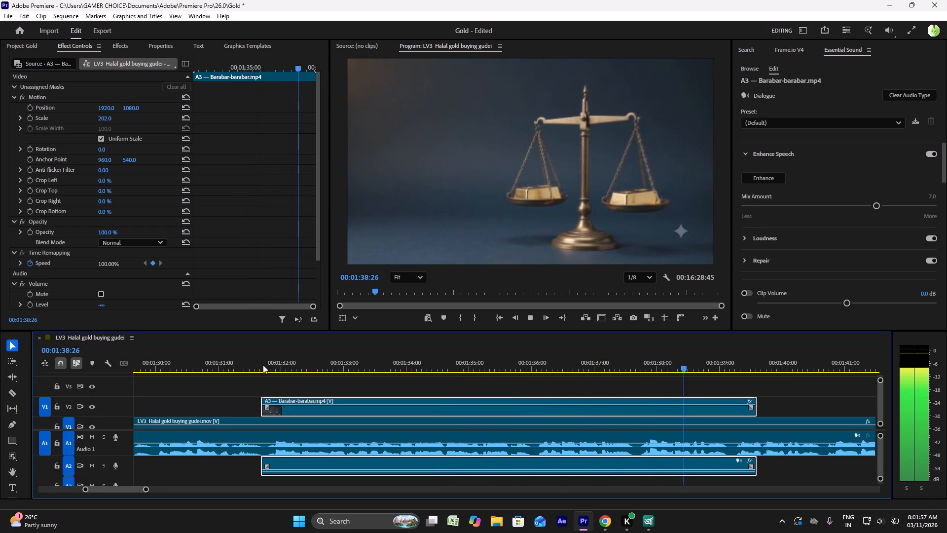
pyautogui.press('space')
pyautogui.click(296, 359)
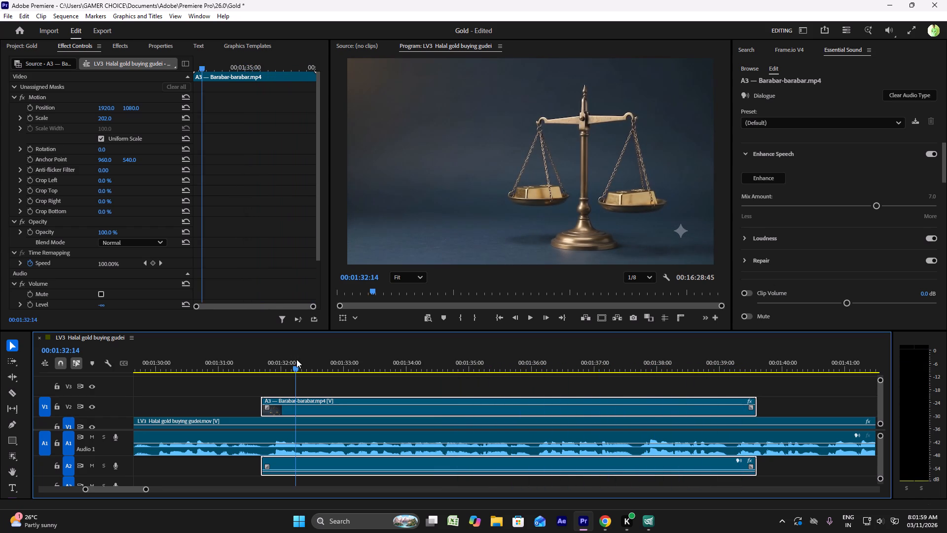
pyautogui.click(438, 379)
pyautogui.click(453, 371)
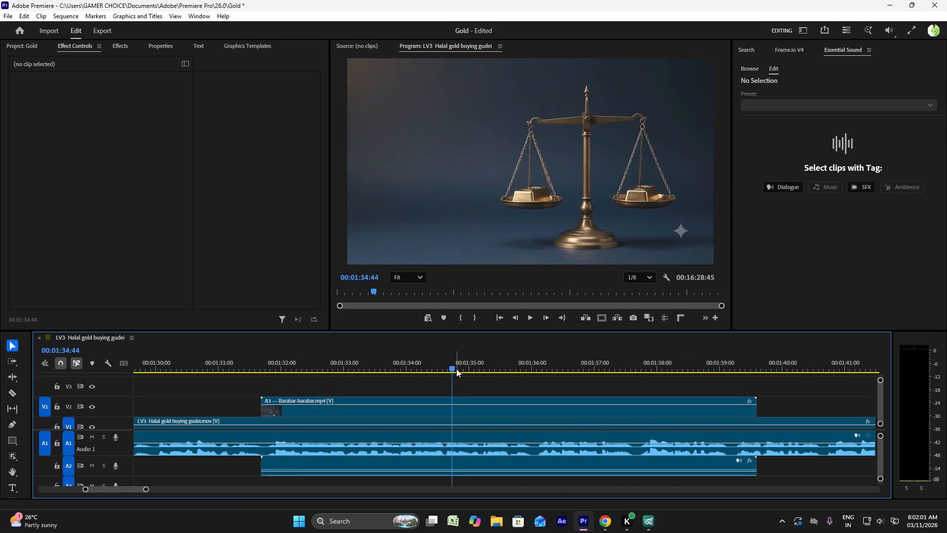
pyautogui.click(482, 367)
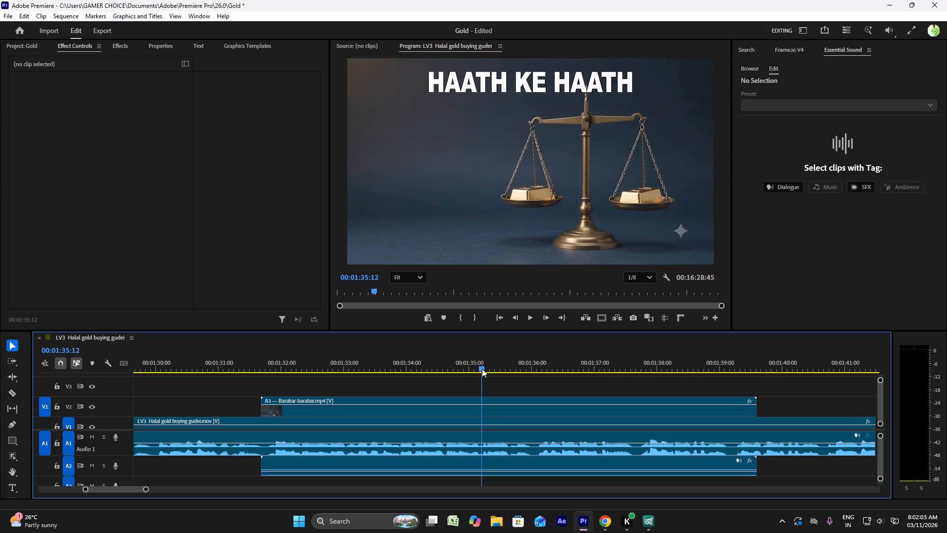
pyautogui.click(634, 363)
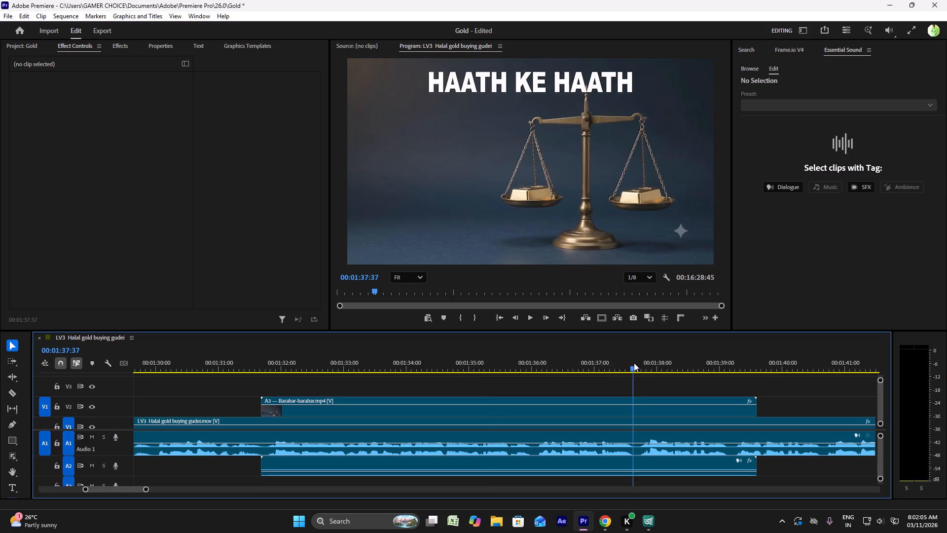
pyautogui.click(682, 363)
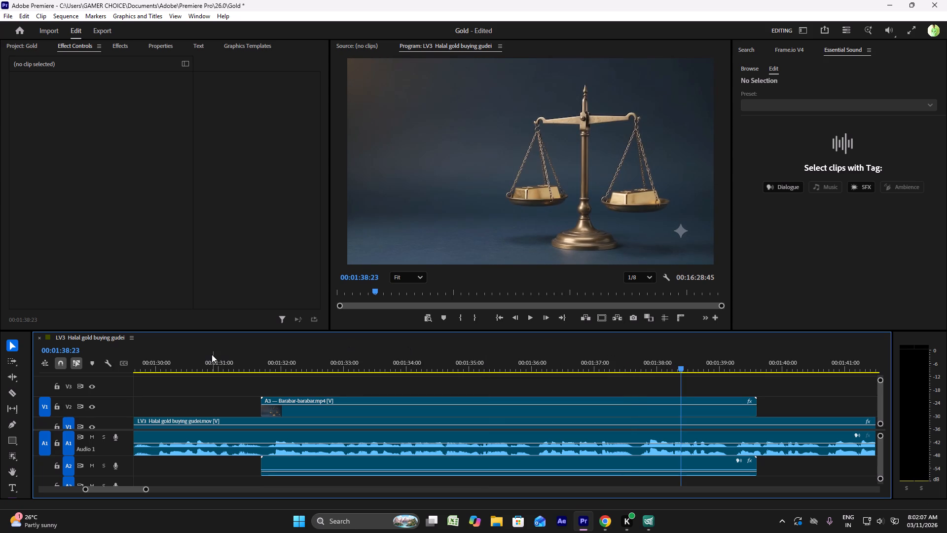
pyautogui.click(264, 360)
pyautogui.press('space')
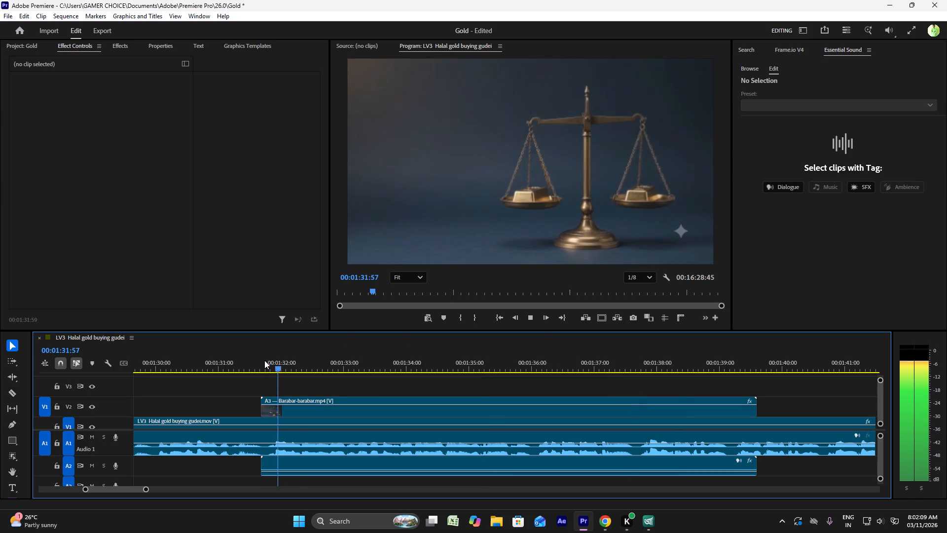
pyautogui.press('space')
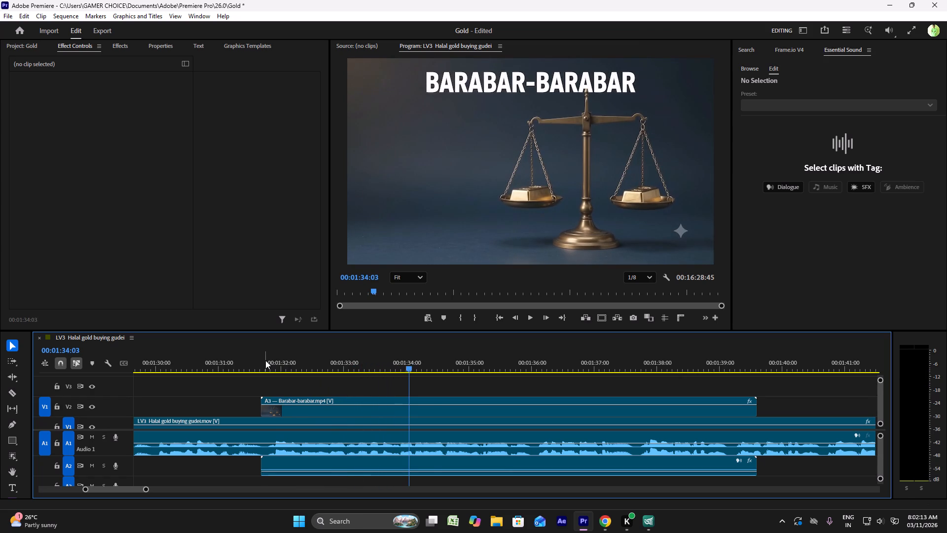
pyautogui.press('space')
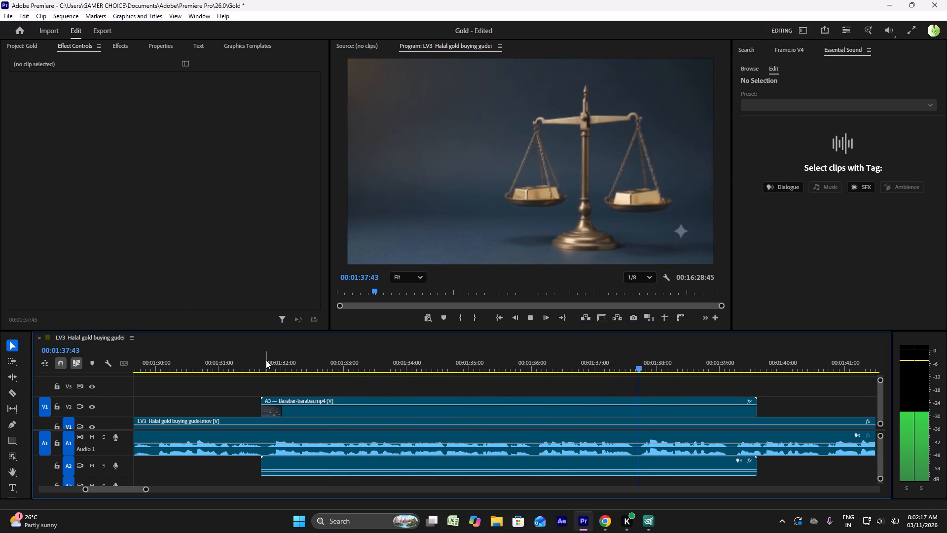
pyautogui.press('space')
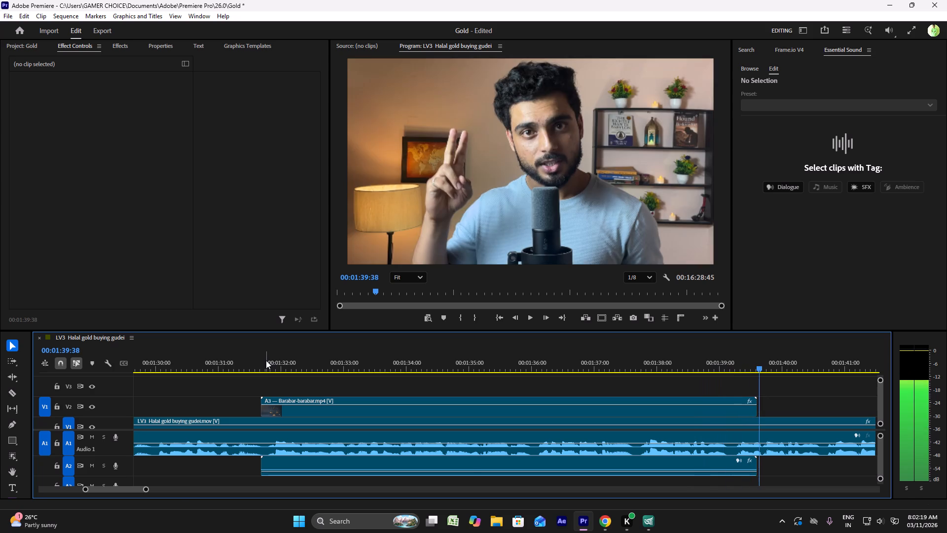
# Check the A3 entry in the editor brief in Chrome, and replay the A3 clip from its start in Premiere.
pyautogui.click(602, 520)
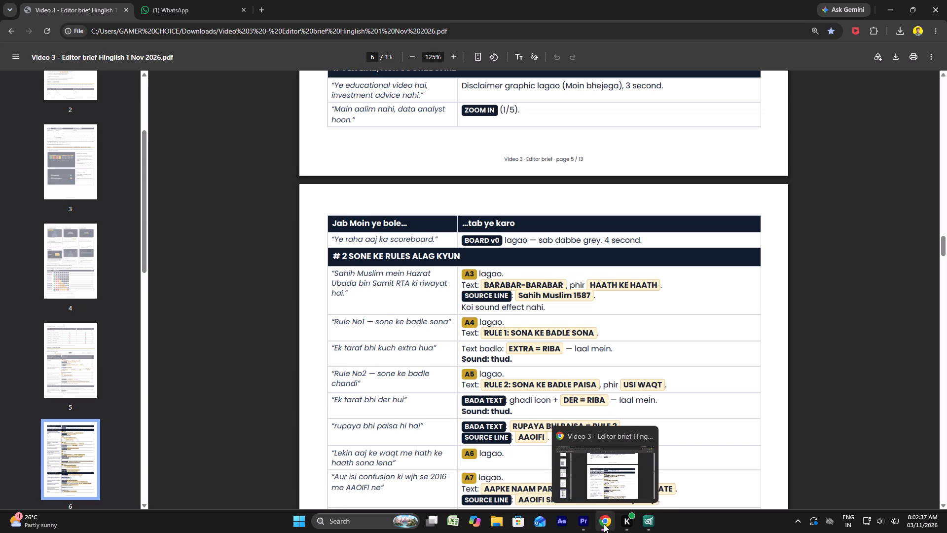
pyautogui.click(581, 519)
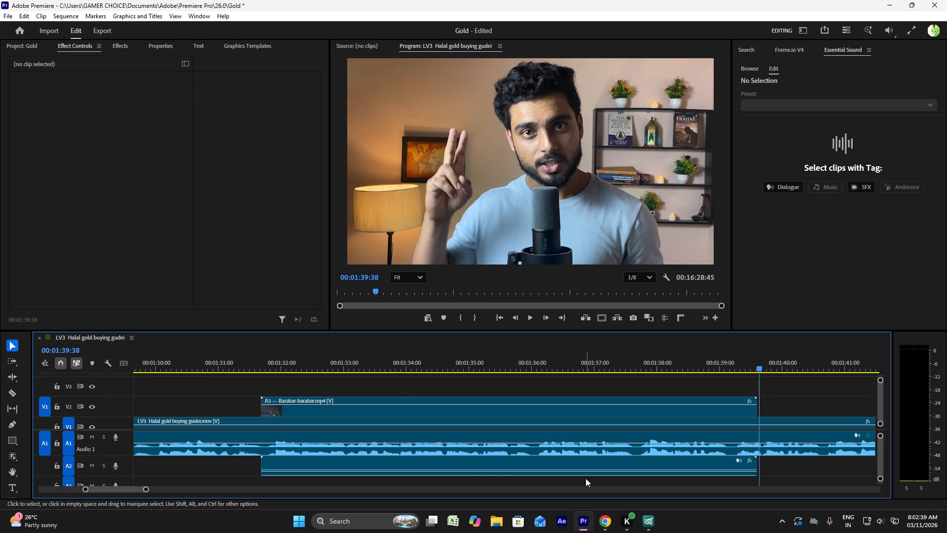
pyautogui.click(259, 370)
pyautogui.press('space')
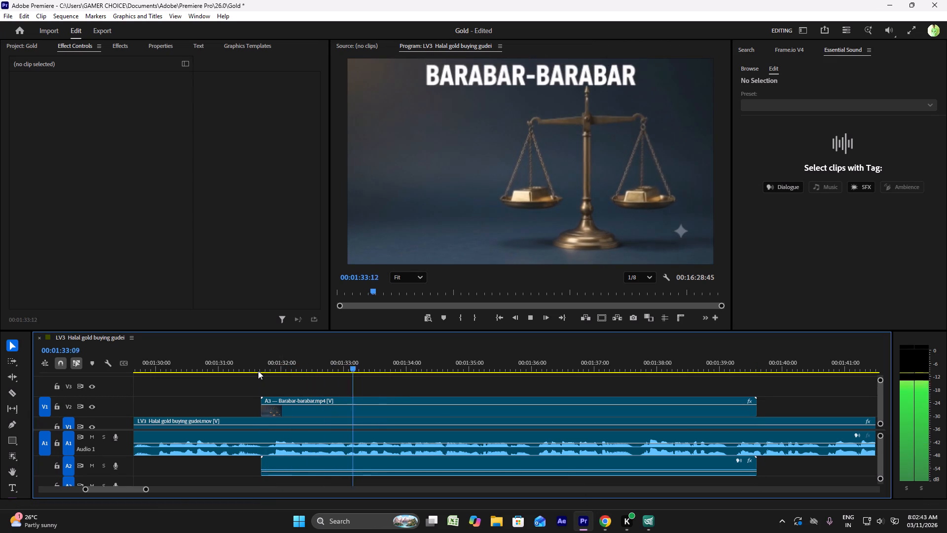
pyautogui.press('space')
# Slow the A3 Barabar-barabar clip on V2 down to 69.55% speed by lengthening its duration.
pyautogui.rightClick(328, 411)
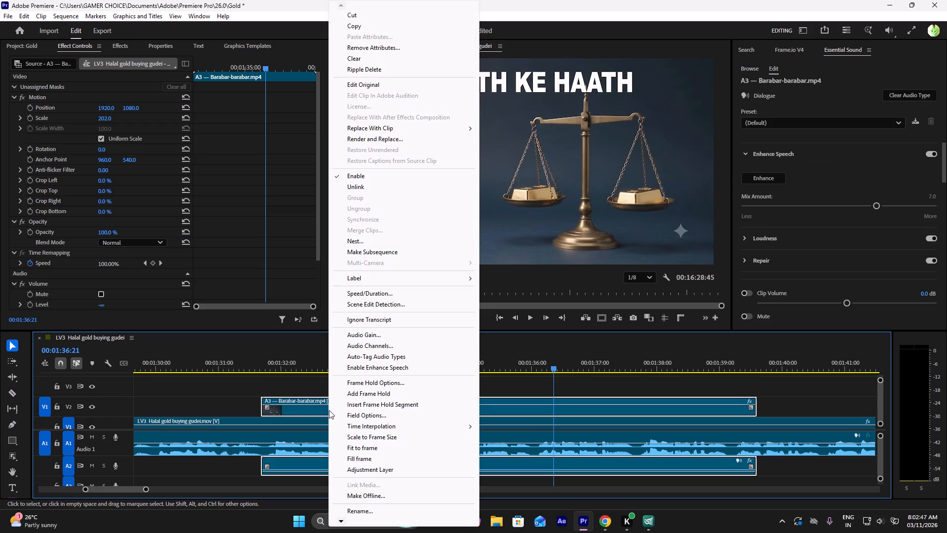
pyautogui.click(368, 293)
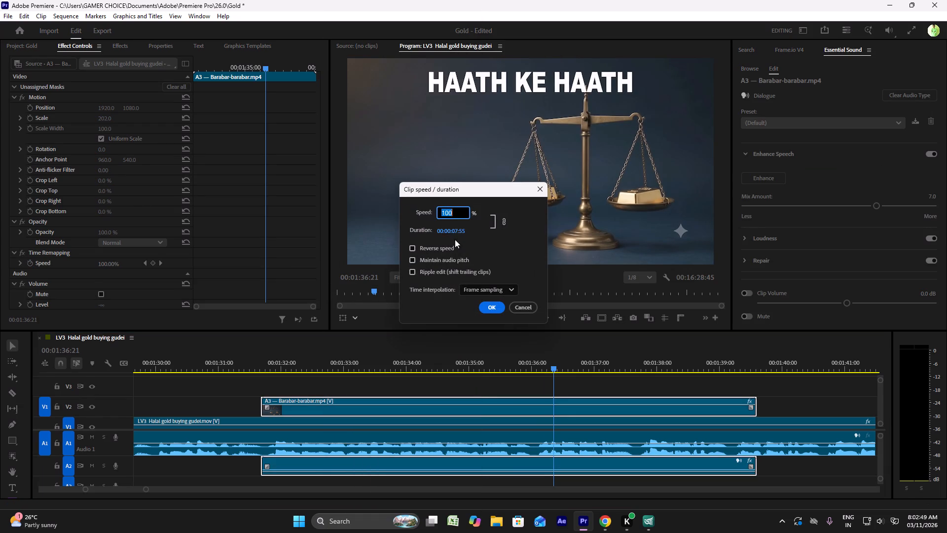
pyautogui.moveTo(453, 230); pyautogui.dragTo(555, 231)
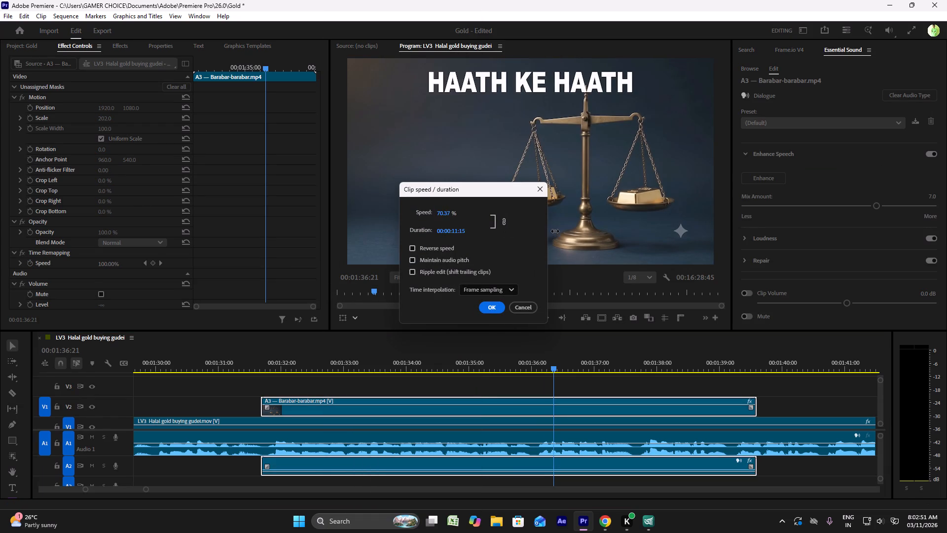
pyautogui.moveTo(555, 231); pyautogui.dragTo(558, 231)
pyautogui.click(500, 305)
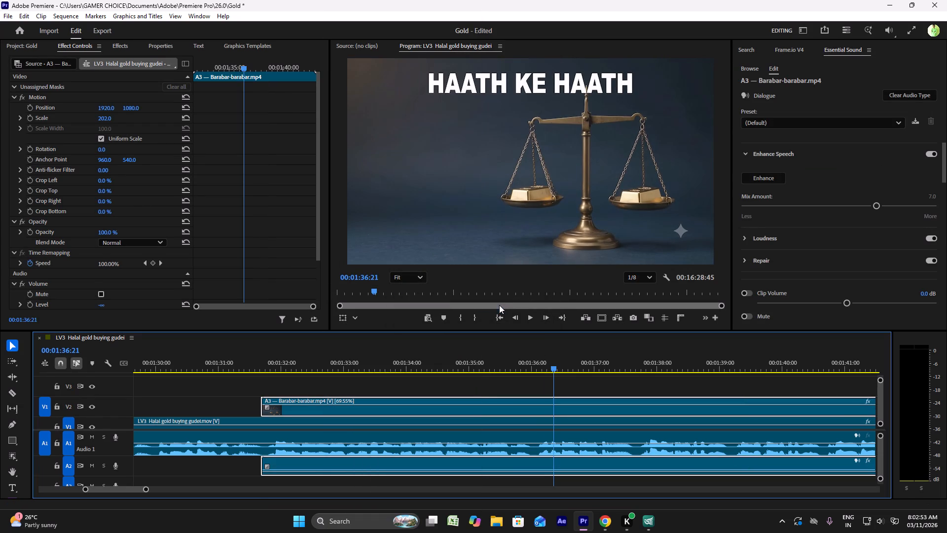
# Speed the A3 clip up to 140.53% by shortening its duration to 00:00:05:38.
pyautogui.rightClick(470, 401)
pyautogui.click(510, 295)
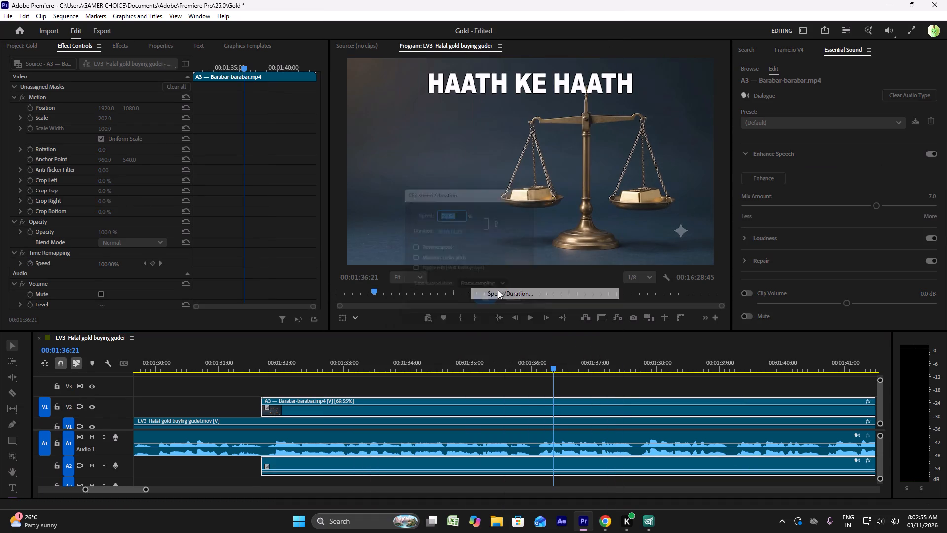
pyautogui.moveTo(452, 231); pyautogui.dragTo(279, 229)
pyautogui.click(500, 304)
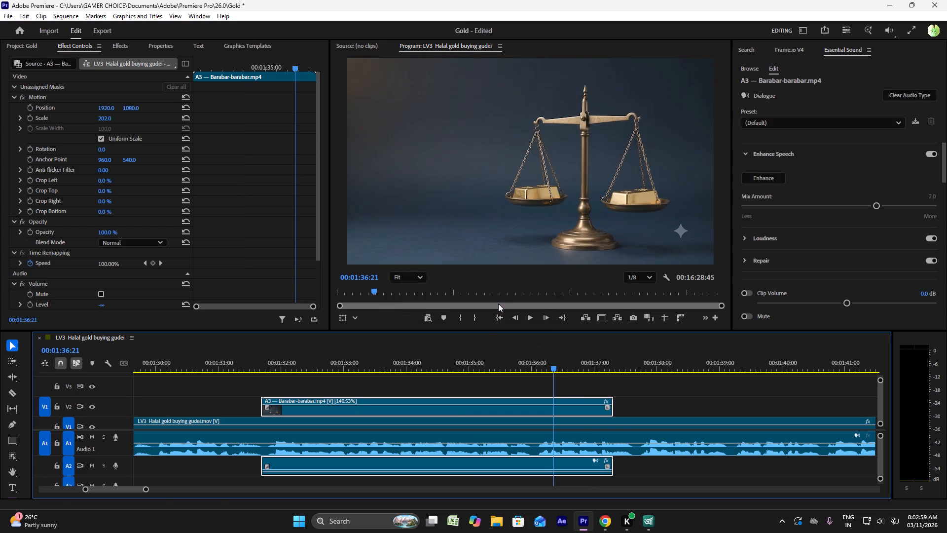
# Set the A3 clip's duration to 00:00:04:43, giving it a speed of 167.84%.
pyautogui.rightClick(455, 406)
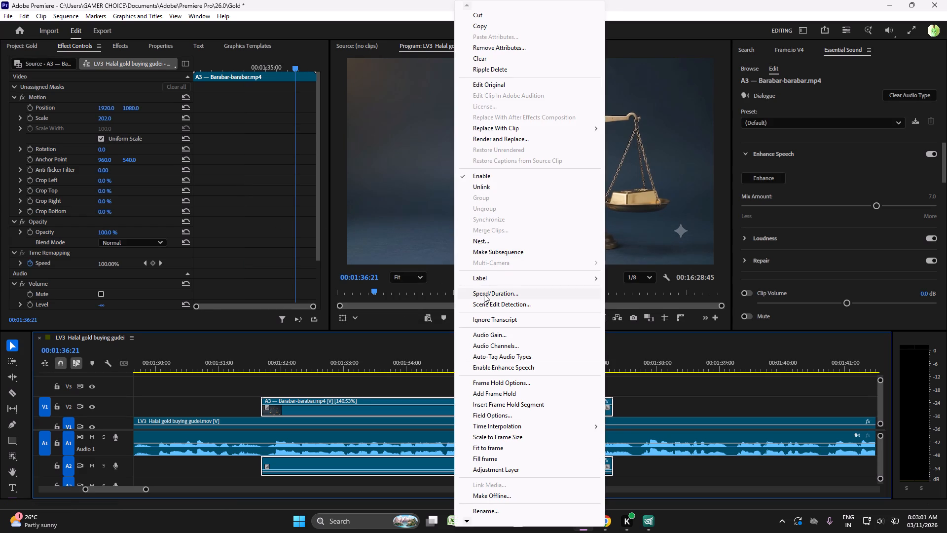
pyautogui.click(484, 294)
pyautogui.moveTo(457, 234); pyautogui.dragTo(455, 234)
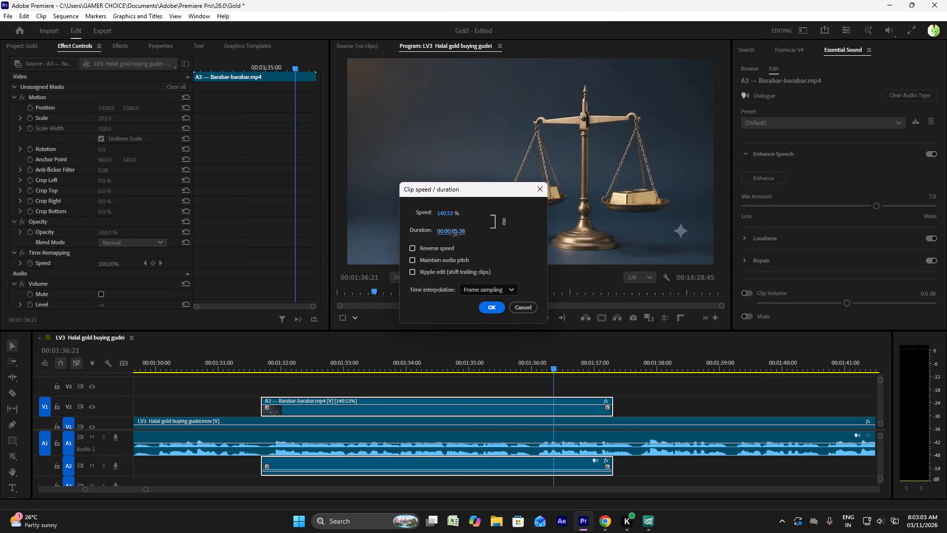
pyautogui.moveTo(455, 234); pyautogui.dragTo(428, 234)
pyautogui.click(493, 306)
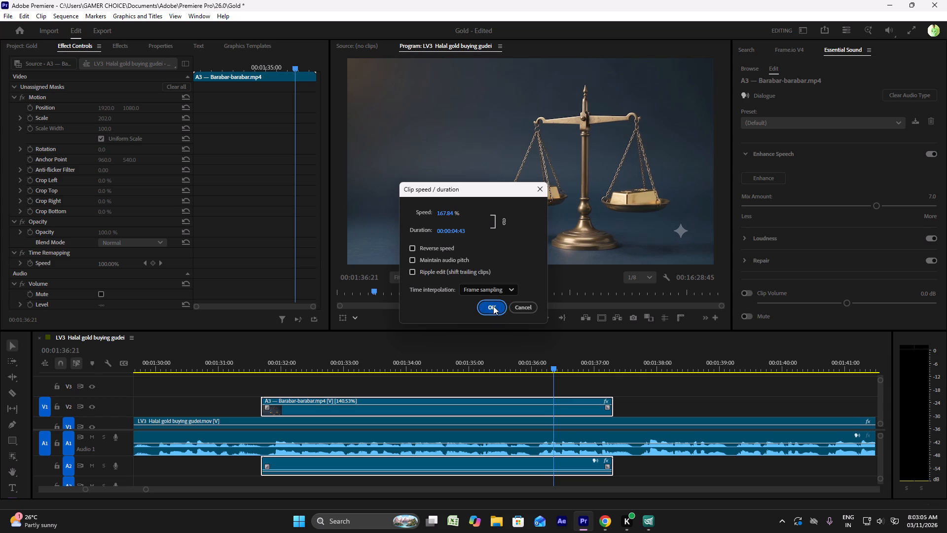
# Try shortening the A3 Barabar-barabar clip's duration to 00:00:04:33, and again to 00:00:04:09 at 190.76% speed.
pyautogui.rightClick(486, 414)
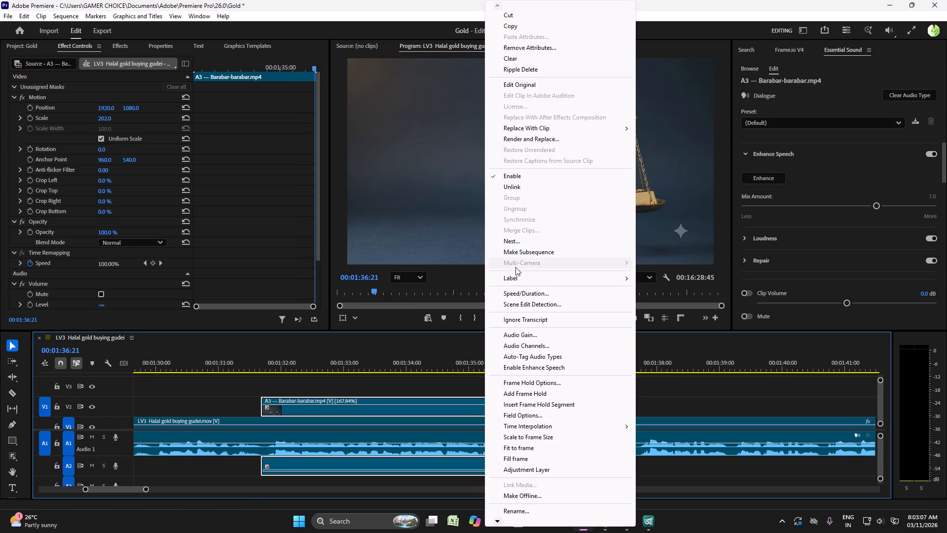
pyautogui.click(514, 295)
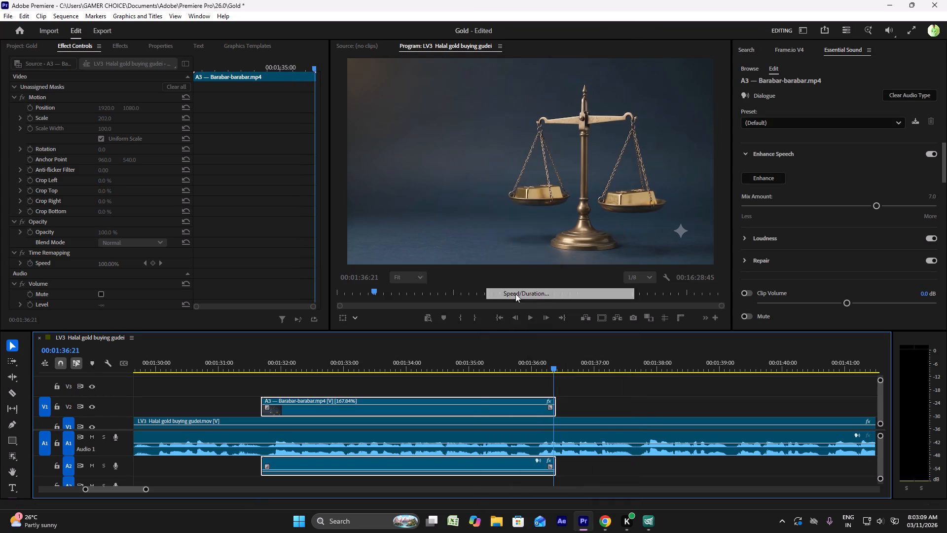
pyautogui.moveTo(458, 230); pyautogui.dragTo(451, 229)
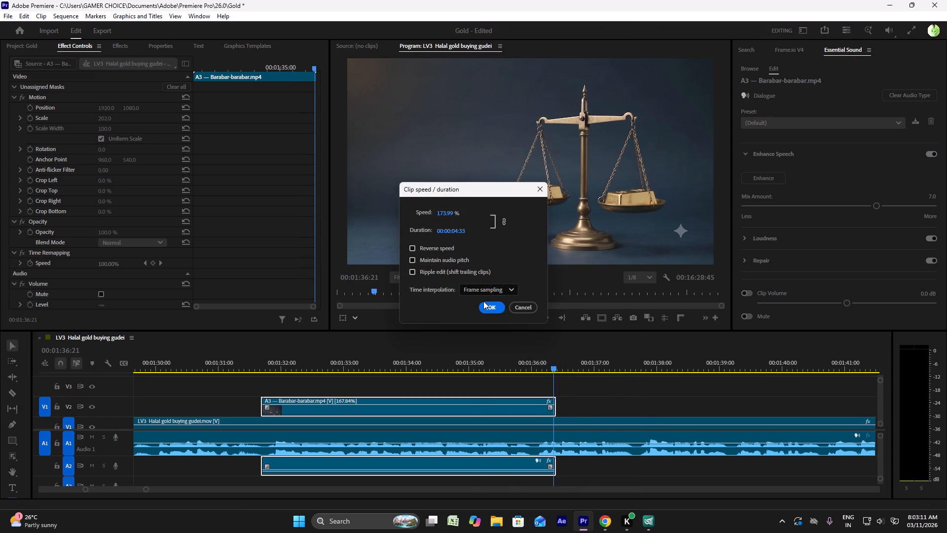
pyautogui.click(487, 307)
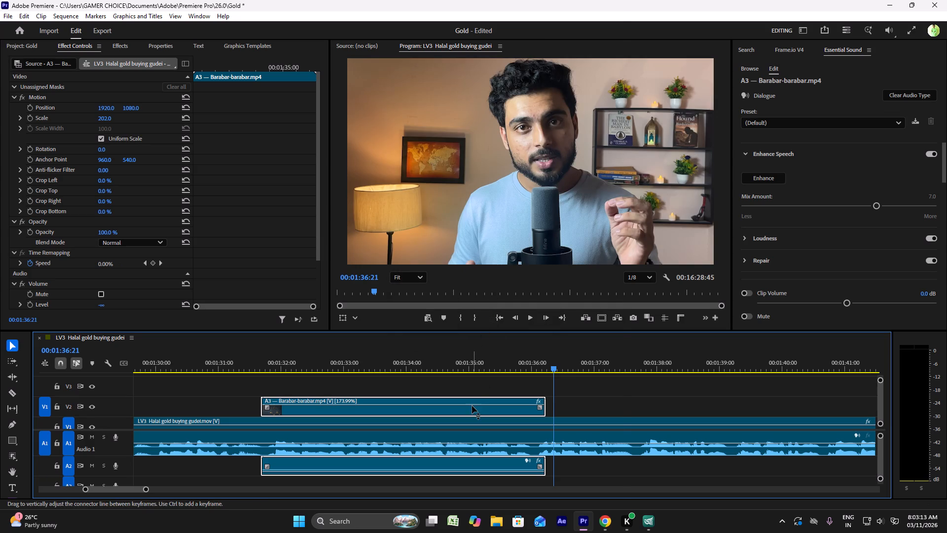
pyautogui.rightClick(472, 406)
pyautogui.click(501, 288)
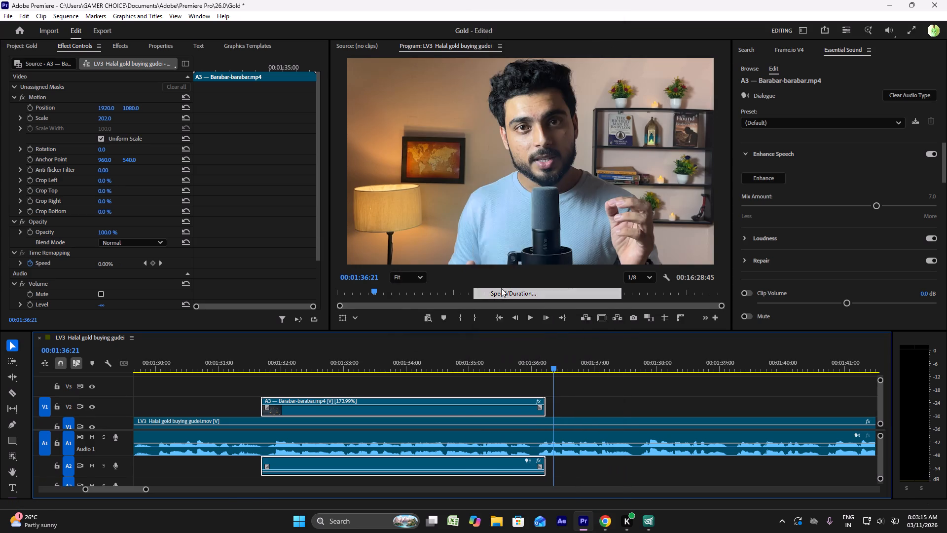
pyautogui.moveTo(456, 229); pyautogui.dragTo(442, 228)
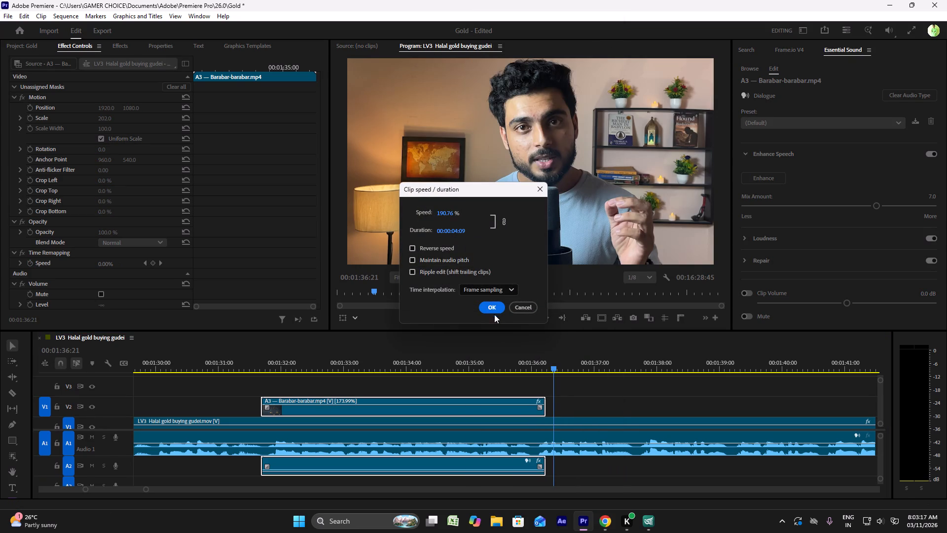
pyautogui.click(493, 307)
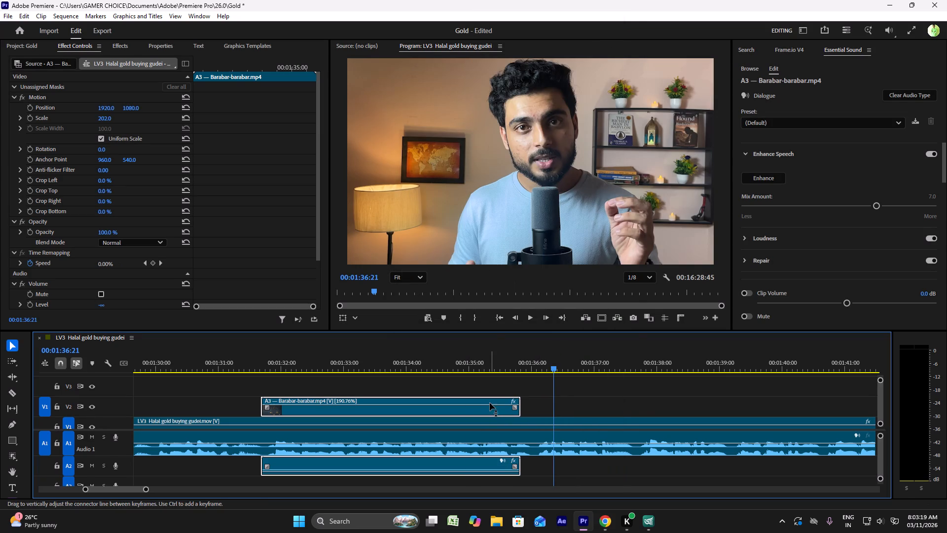
# Set the A3 clip's duration to 00:00:04:26, giving it a speed of 178.57%, and replay it from its start.
pyautogui.rightClick(490, 403)
pyautogui.click(514, 292)
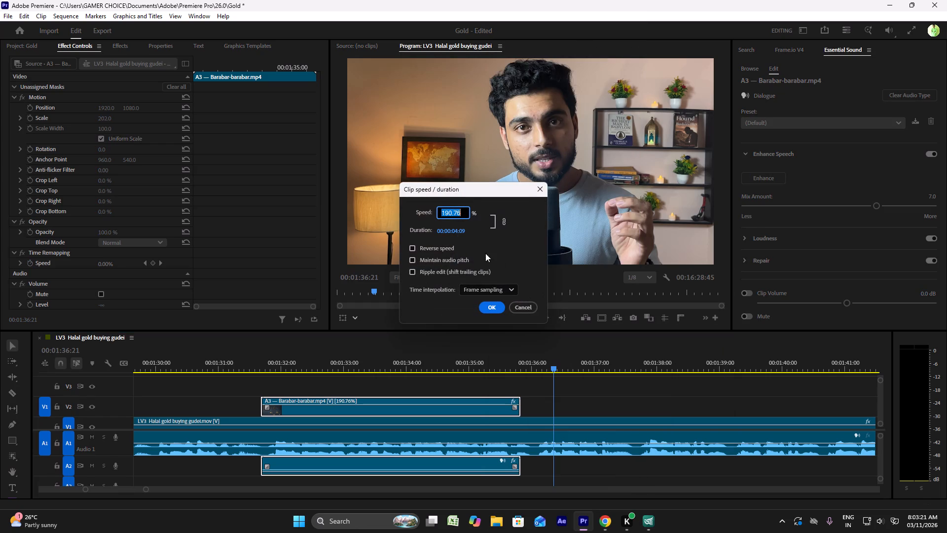
pyautogui.moveTo(456, 232); pyautogui.dragTo(466, 232)
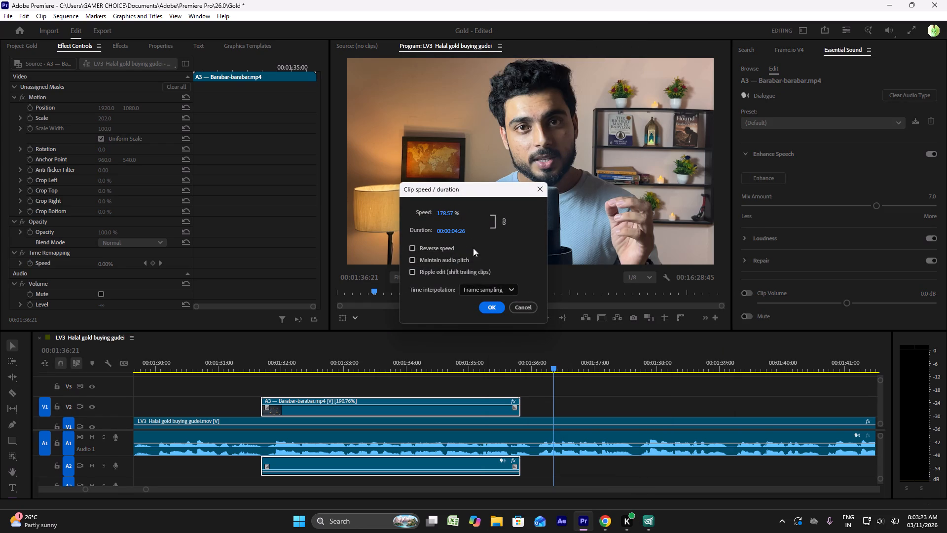
pyautogui.click(490, 310)
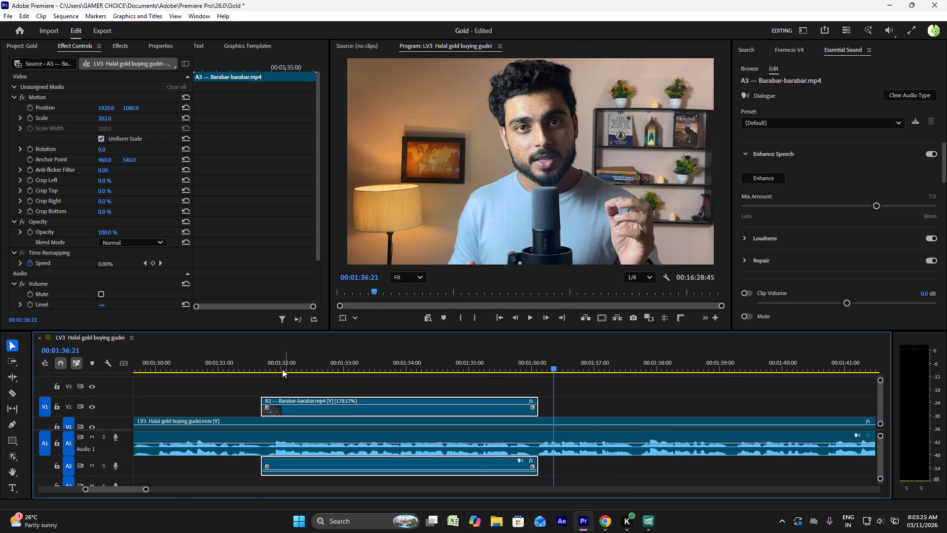
pyautogui.click(258, 359)
pyautogui.press('space')
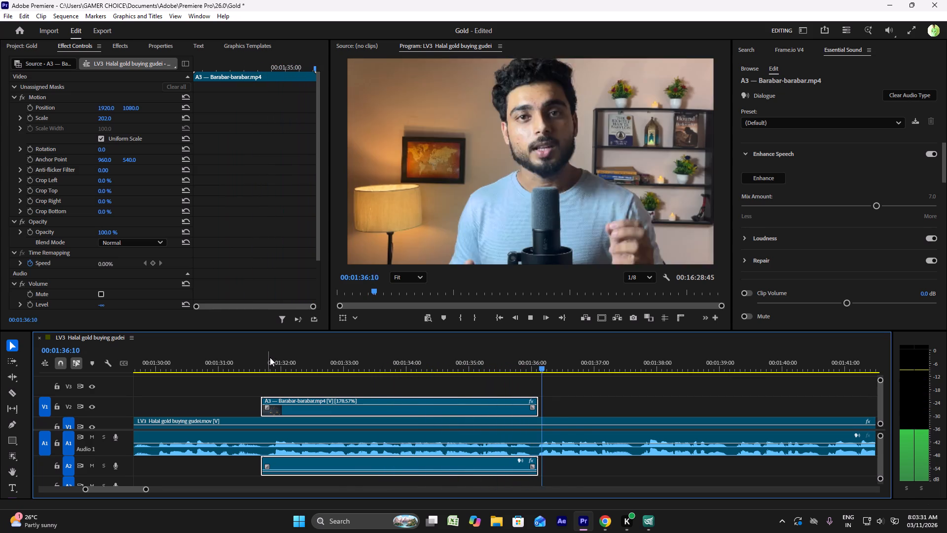
pyautogui.press('space')
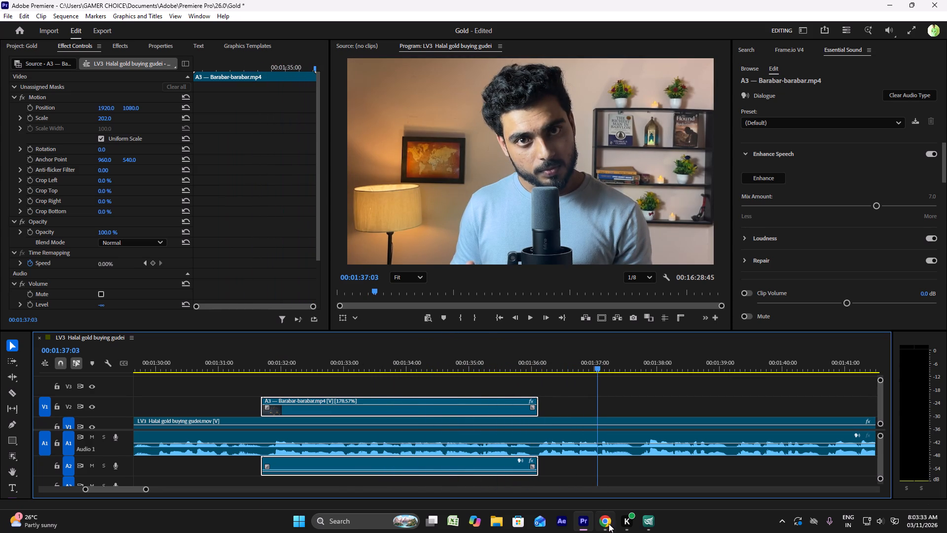
# Switch to Chrome, open Proton VPN from its notification, disconnect the VPN and close its window.
pyautogui.click(609, 524)
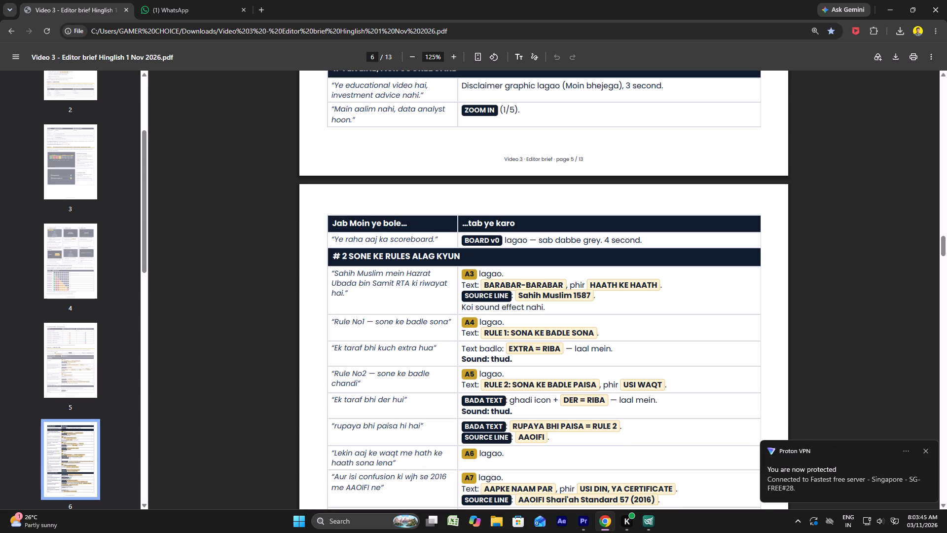
pyautogui.click(837, 494)
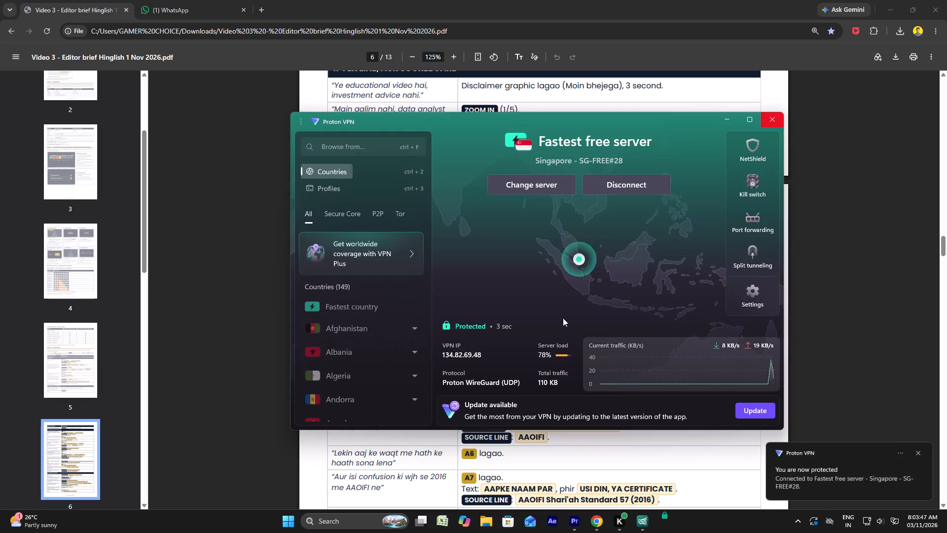
pyautogui.click(606, 191)
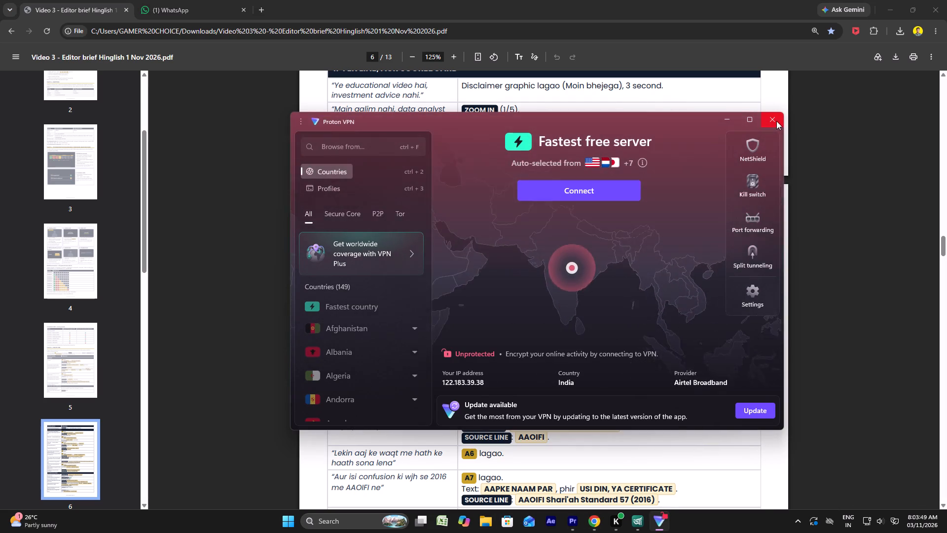
pyautogui.click(776, 121)
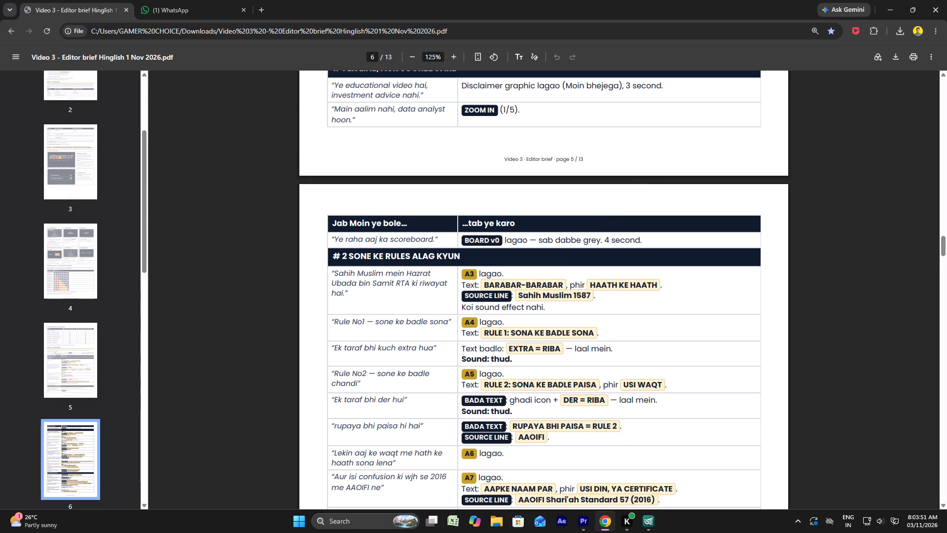
# Copy the source line text "Sahih Muslim 1587" from the A3 entry of the editor brief.
pyautogui.moveTo(463, 296); pyautogui.dragTo(471, 294)
pyautogui.moveTo(471, 294); pyautogui.dragTo(504, 288)
pyautogui.click(505, 287)
pyautogui.moveTo(517, 295); pyautogui.dragTo(595, 295)
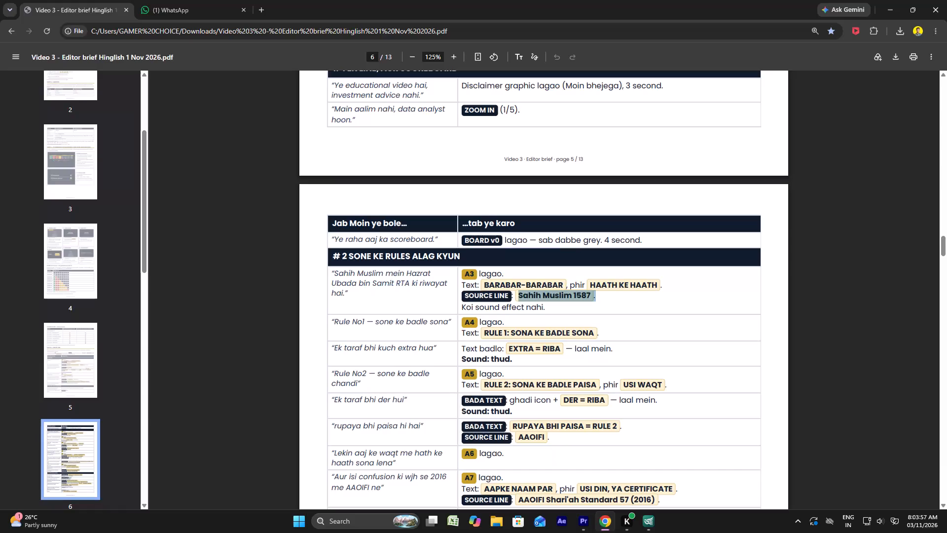
pyautogui.hotkey('ctrl', 'c')
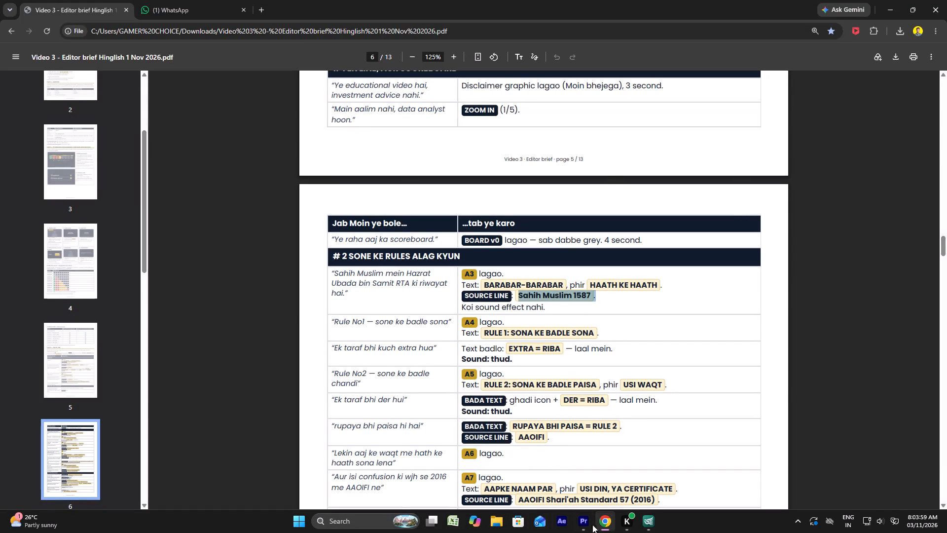
# Return to Premiere and examine the earlier text graphics, playing back the Darul Uloom Deoband source line on V4 near 00:00:40.
pyautogui.click(585, 525)
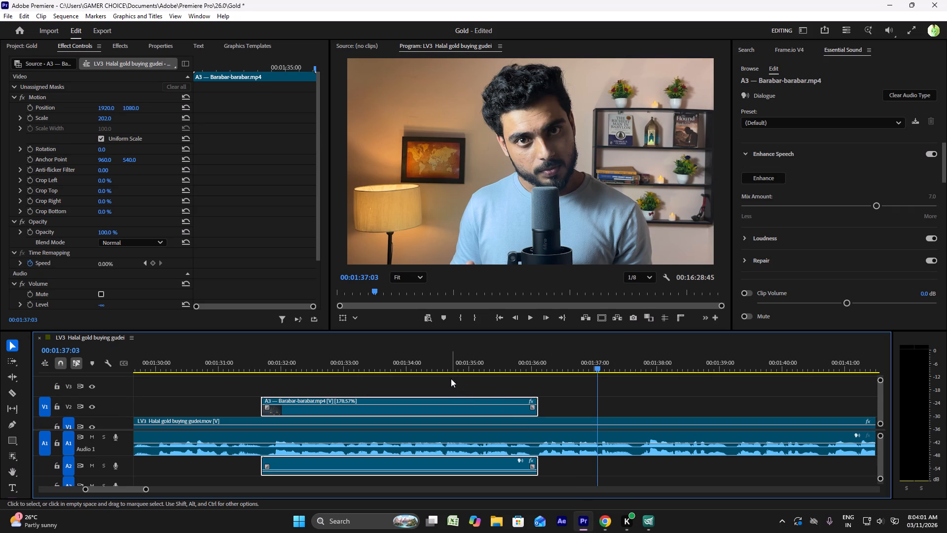
pyautogui.keyDown('ctrl'); pyautogui.scroll(-10, 450, 381); pyautogui.keyUp('ctrl')
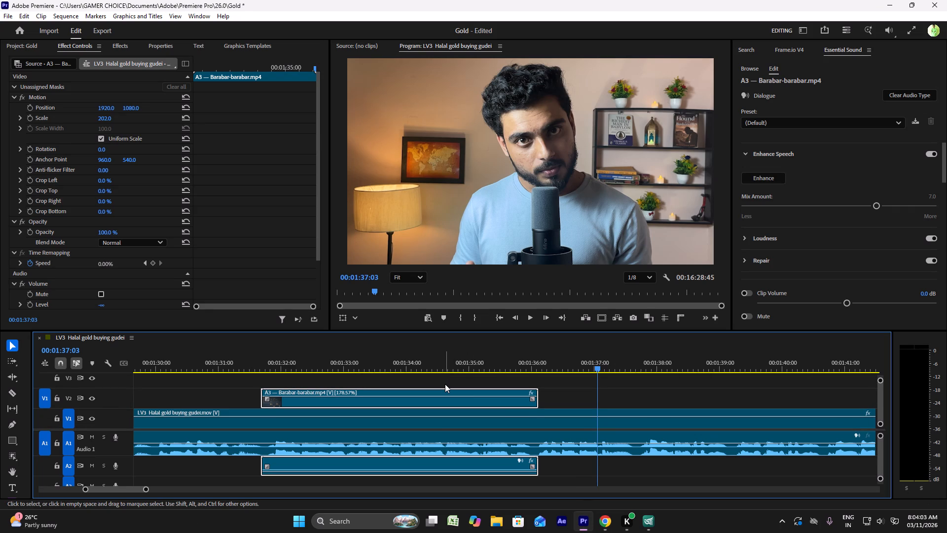
pyautogui.keyDown('ctrl'); pyautogui.scroll(-6, 445, 384); pyautogui.keyUp('ctrl')
pyautogui.keyDown('alt'); pyautogui.scroll(-5, 445, 384); pyautogui.keyUp('alt')
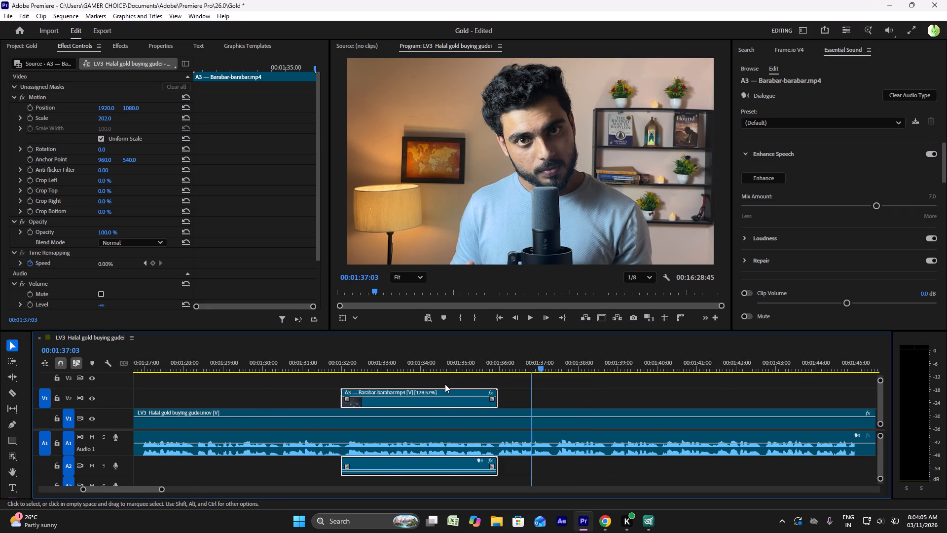
pyautogui.keyDown('alt'); pyautogui.scroll(-6, 445, 384); pyautogui.keyUp('alt')
pyautogui.scroll(6, 444, 384)
pyautogui.scroll(20, 444, 384)
pyautogui.scroll(4, 444, 384)
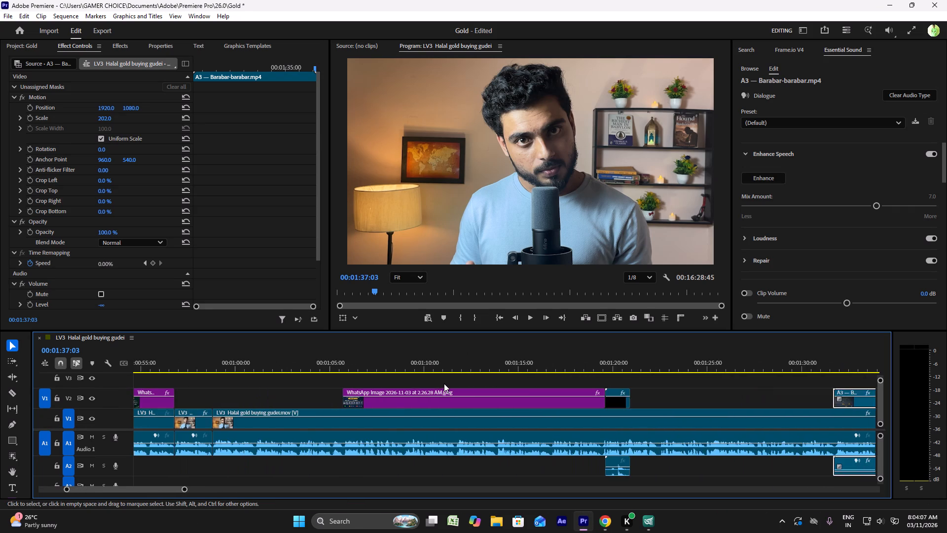
pyautogui.scroll(17, 444, 383)
pyautogui.scroll(11, 443, 381)
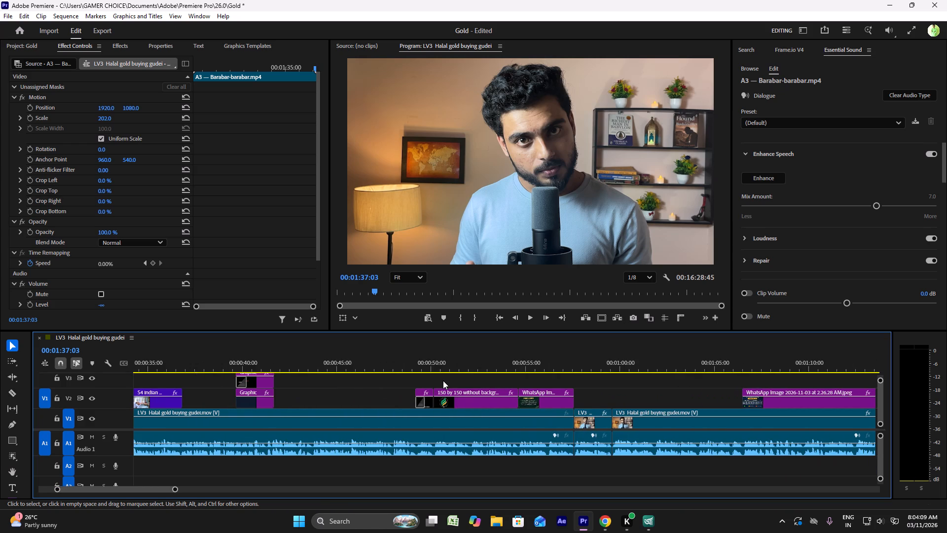
pyautogui.scroll(1, 307, 375)
pyautogui.keyDown('ctrl'); pyautogui.scroll(5, 304, 375); pyautogui.keyUp('ctrl')
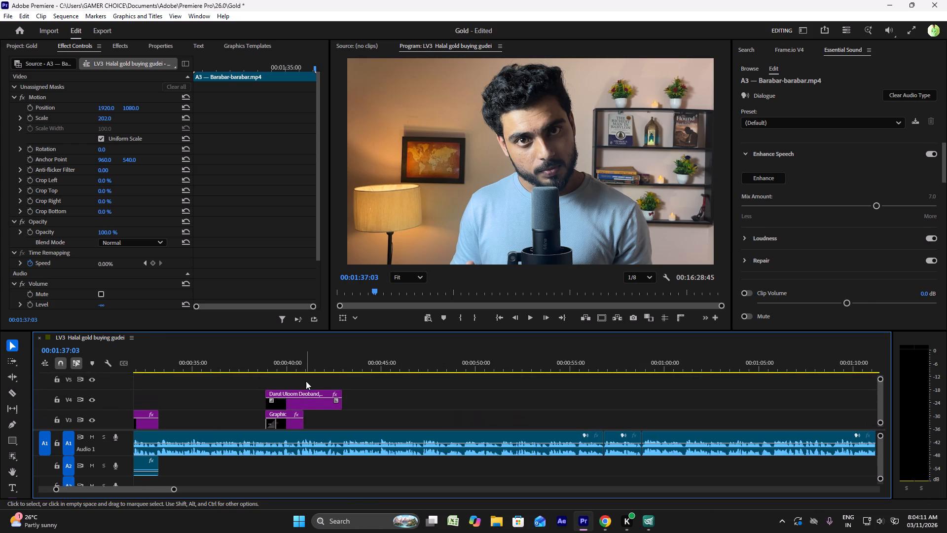
pyautogui.click(288, 360)
pyautogui.scroll(6, 267, 392)
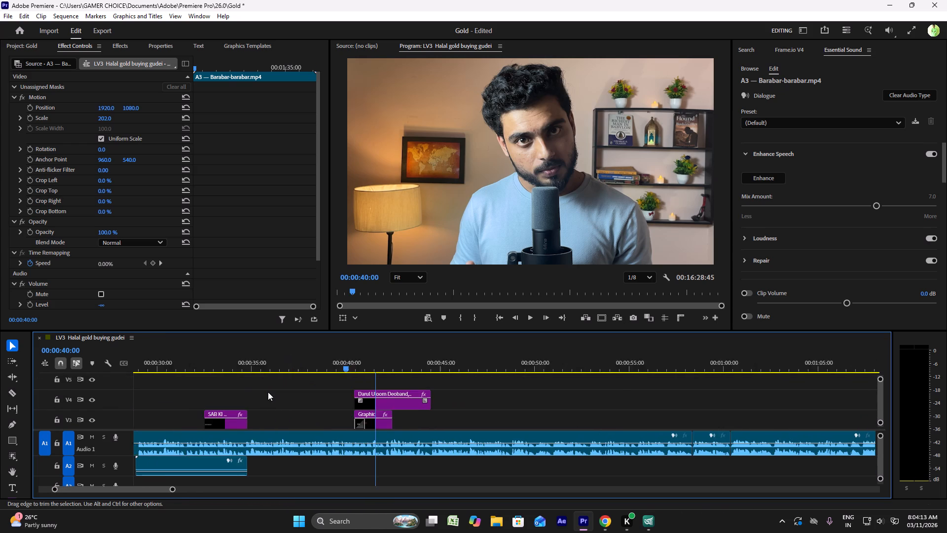
pyautogui.scroll(16, 268, 392)
pyautogui.click(476, 349)
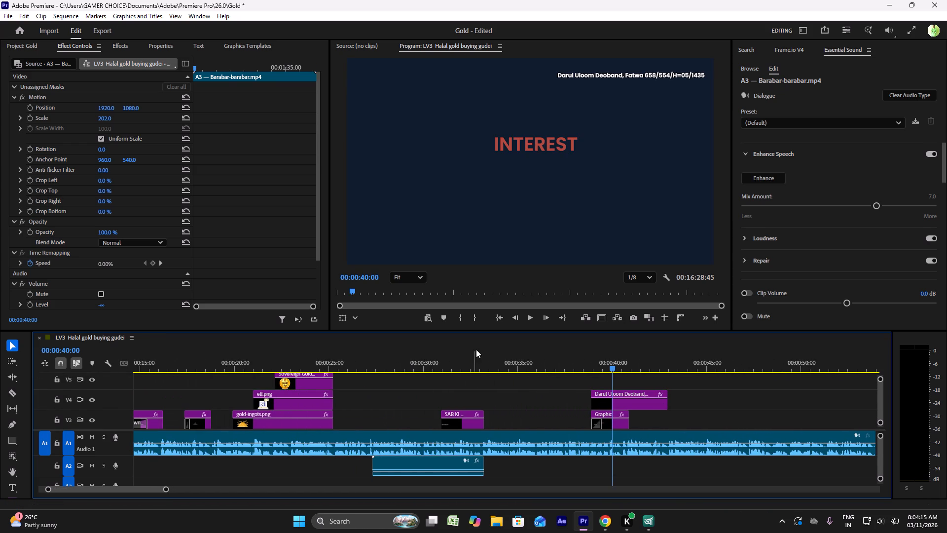
pyautogui.click(470, 364)
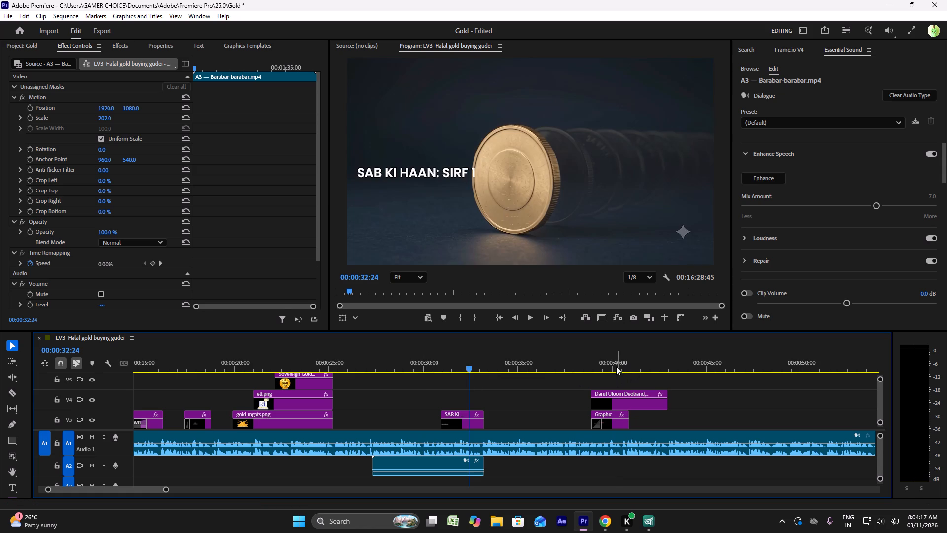
pyautogui.click(616, 366)
pyautogui.click(617, 403)
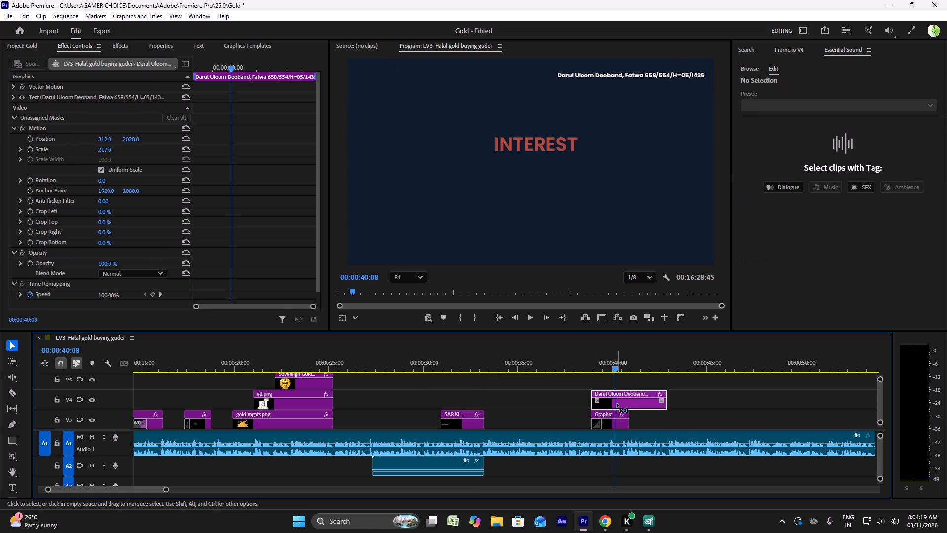
pyautogui.click(586, 360)
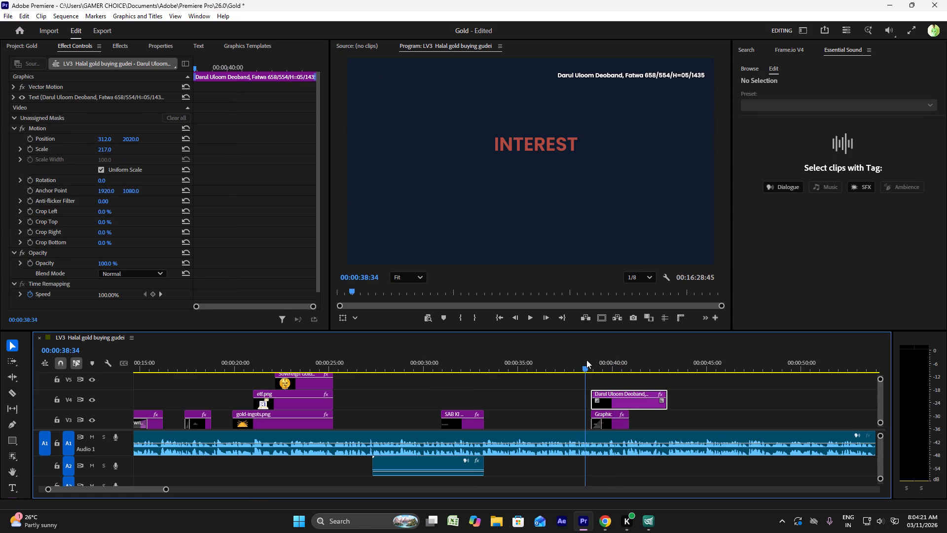
pyautogui.press('space')
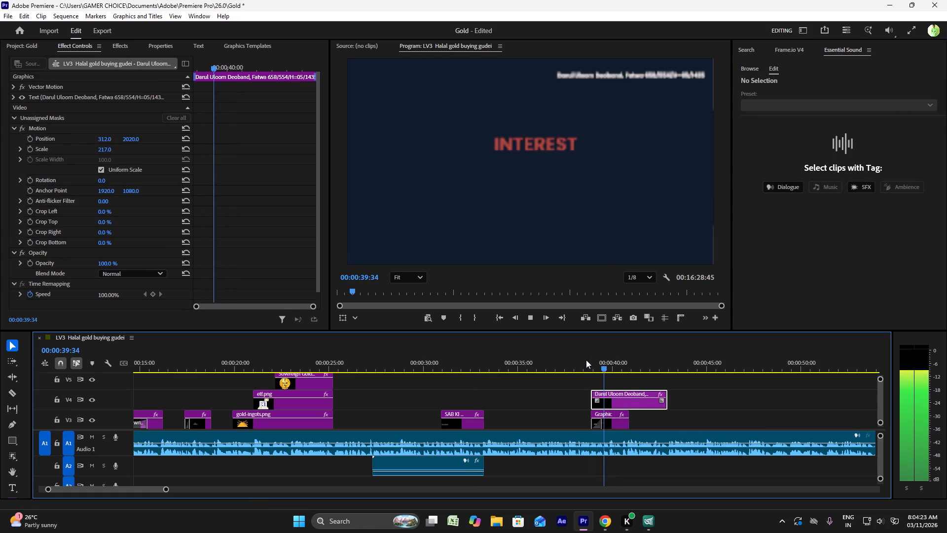
pyautogui.press('space')
# Copy the "Source: " prefix from the Sahih Muslim 1587 text graphic on V3 near 00:00:05.
pyautogui.scroll(14, 261, 420)
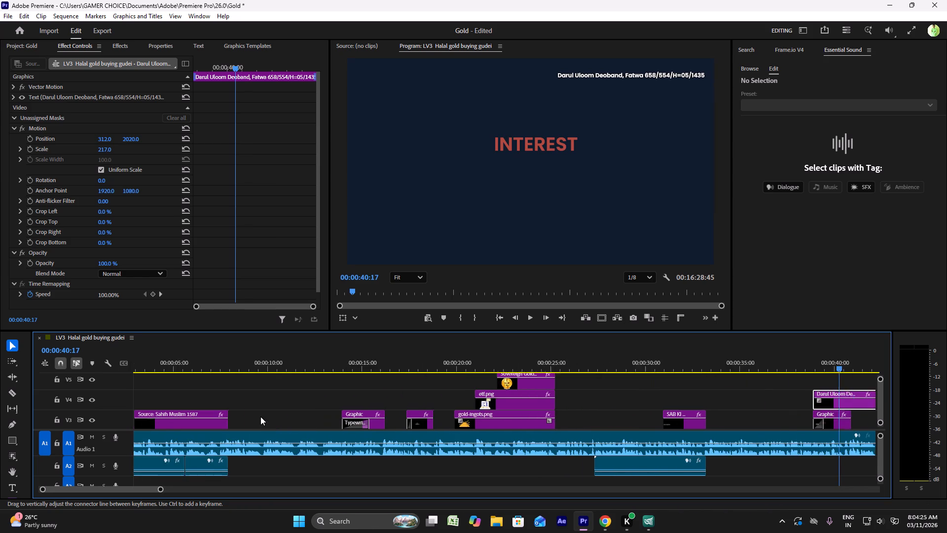
pyautogui.scroll(7, 260, 417)
pyautogui.click(244, 362)
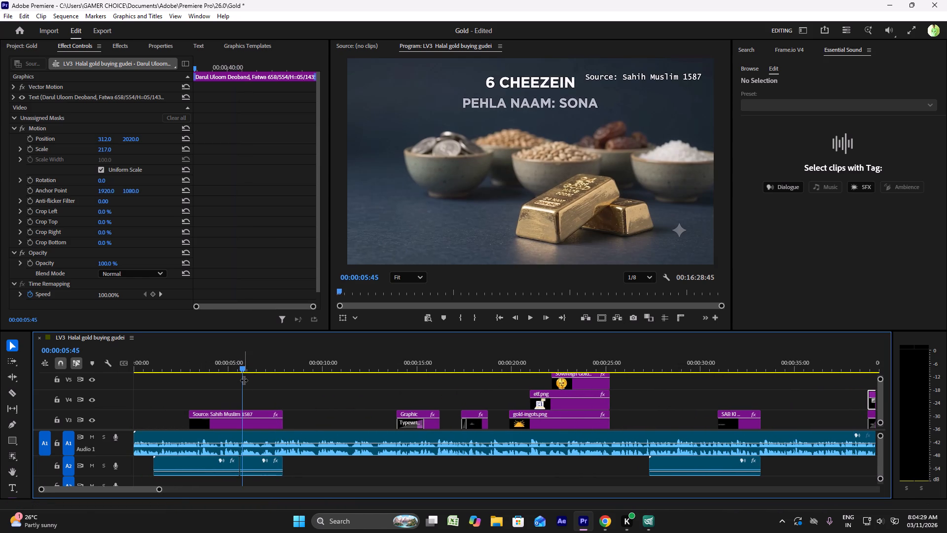
pyautogui.click(255, 425)
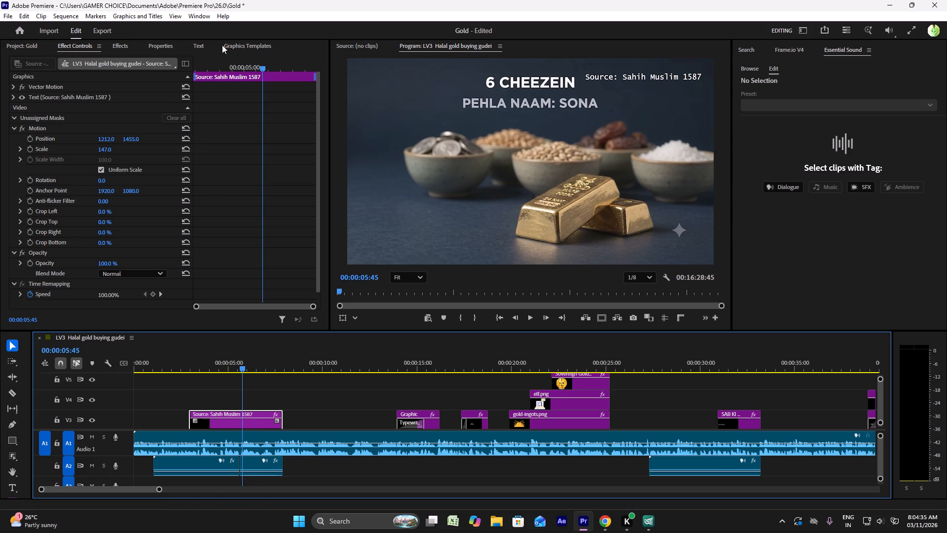
pyautogui.click(199, 45)
pyautogui.tripleClick(138, 96)
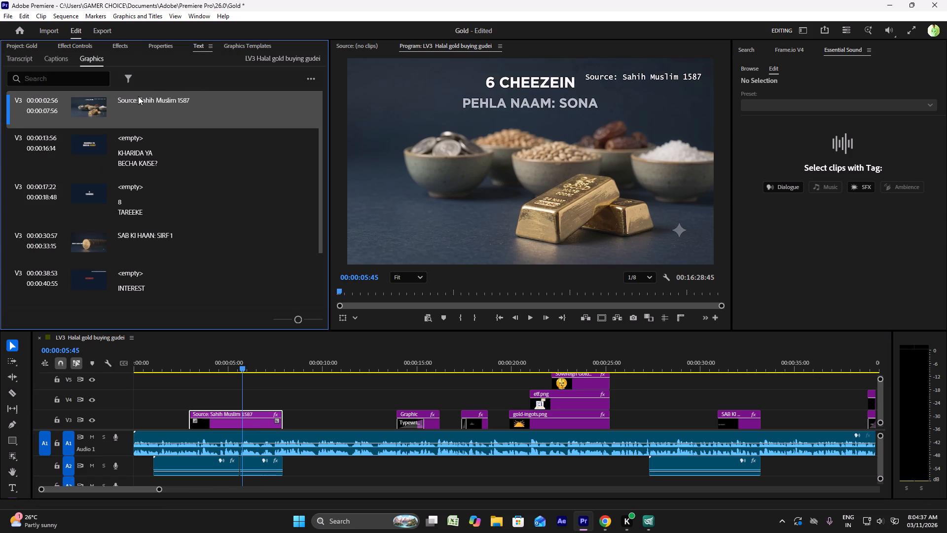
pyautogui.moveTo(150, 101); pyautogui.dragTo(143, 101)
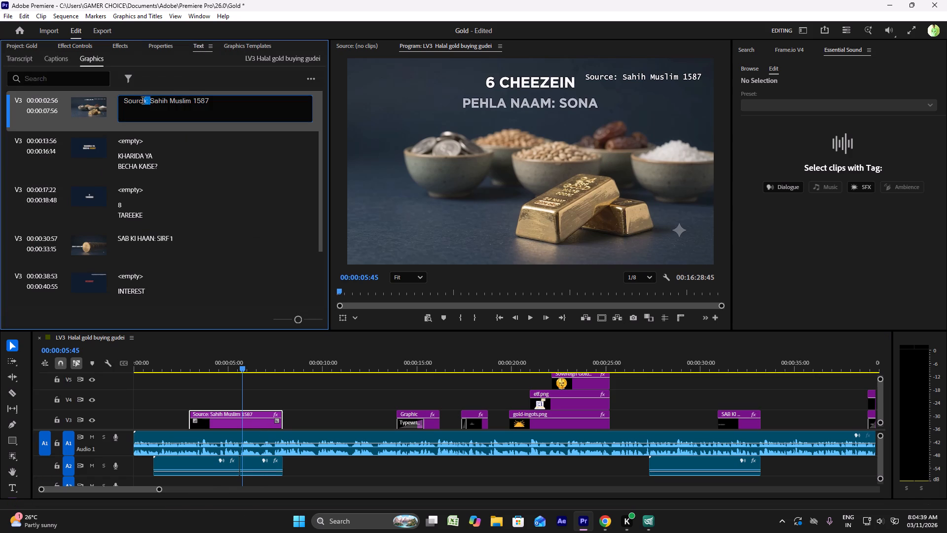
pyautogui.moveTo(143, 101); pyautogui.dragTo(124, 100)
pyautogui.rightClick(135, 104)
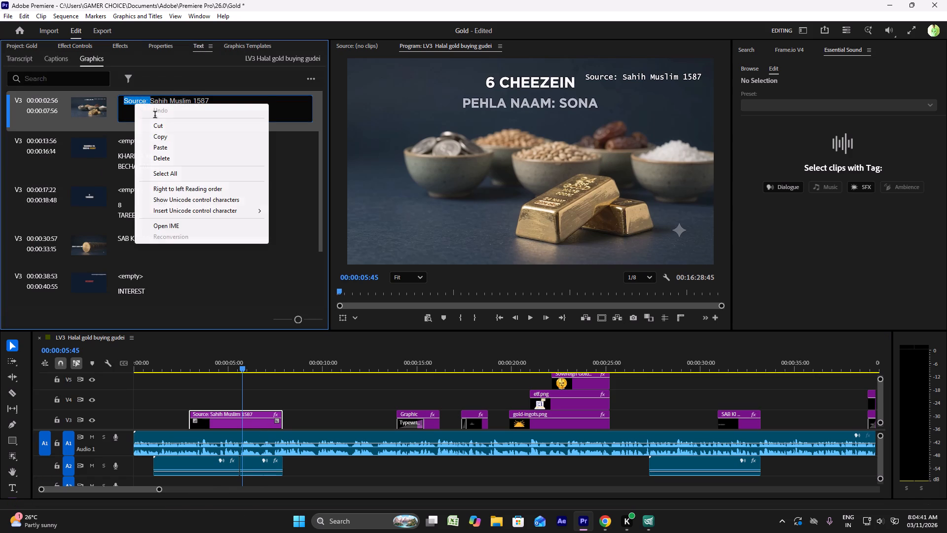
pyautogui.click(164, 136)
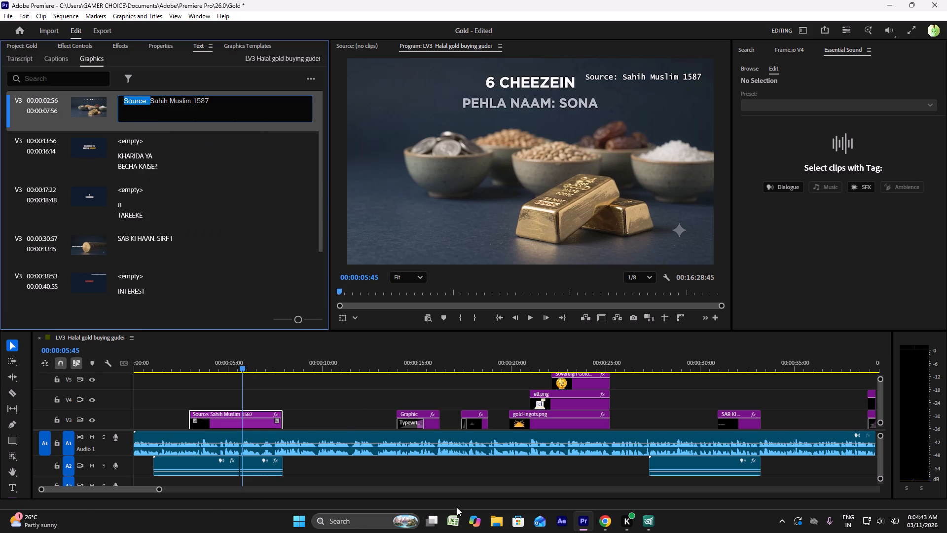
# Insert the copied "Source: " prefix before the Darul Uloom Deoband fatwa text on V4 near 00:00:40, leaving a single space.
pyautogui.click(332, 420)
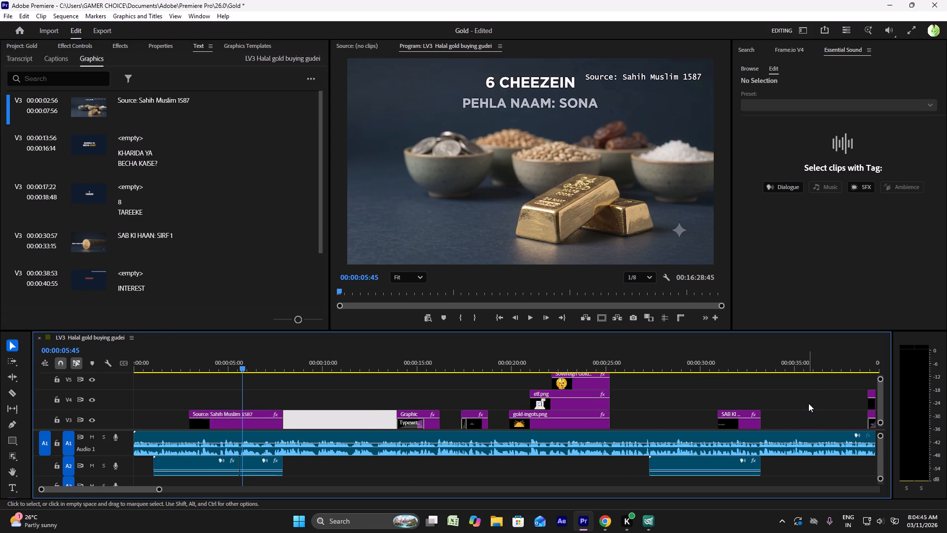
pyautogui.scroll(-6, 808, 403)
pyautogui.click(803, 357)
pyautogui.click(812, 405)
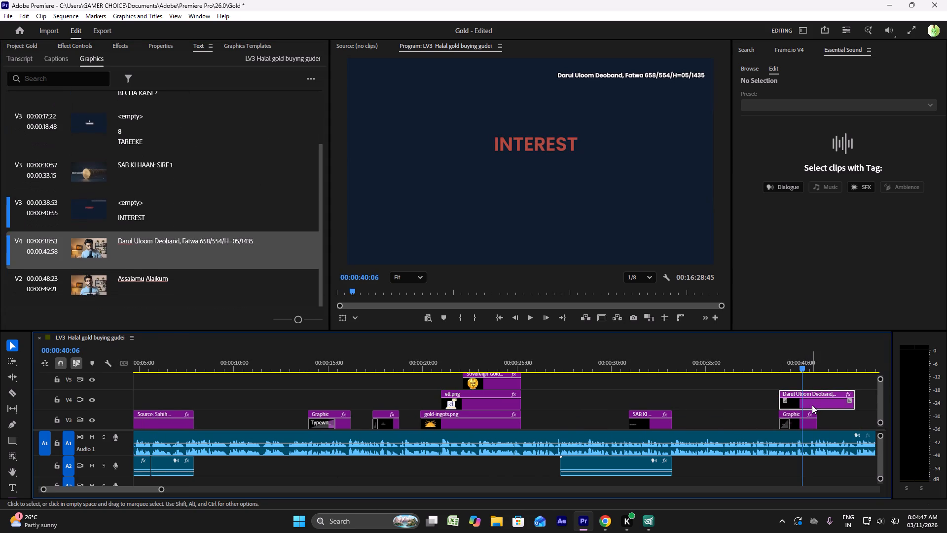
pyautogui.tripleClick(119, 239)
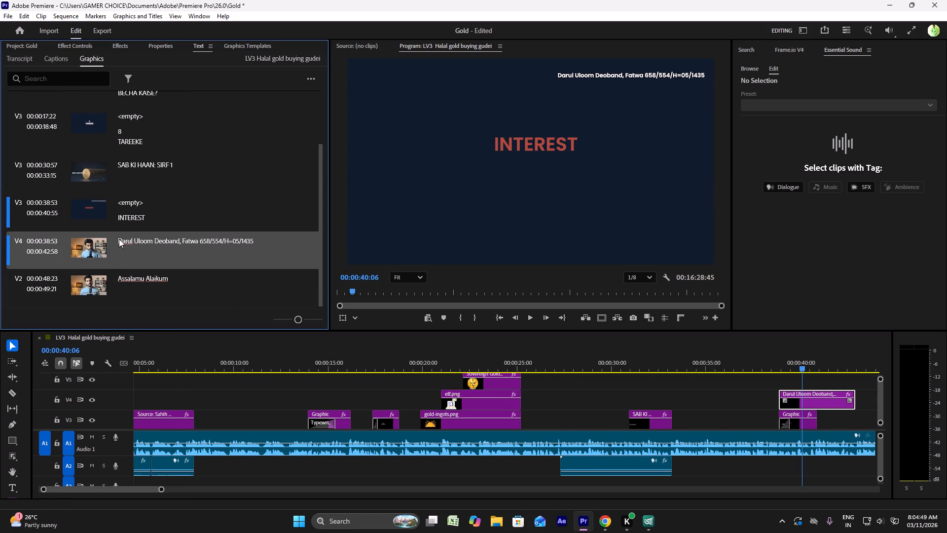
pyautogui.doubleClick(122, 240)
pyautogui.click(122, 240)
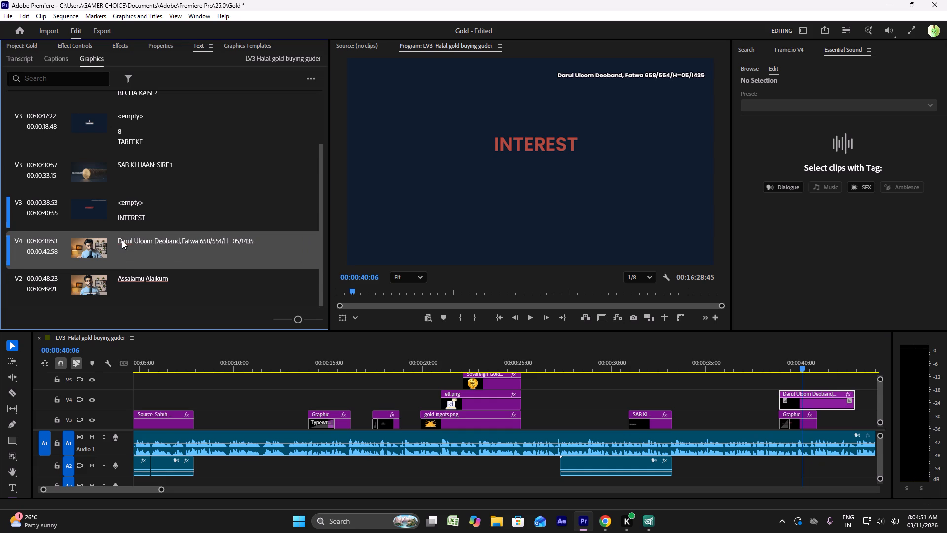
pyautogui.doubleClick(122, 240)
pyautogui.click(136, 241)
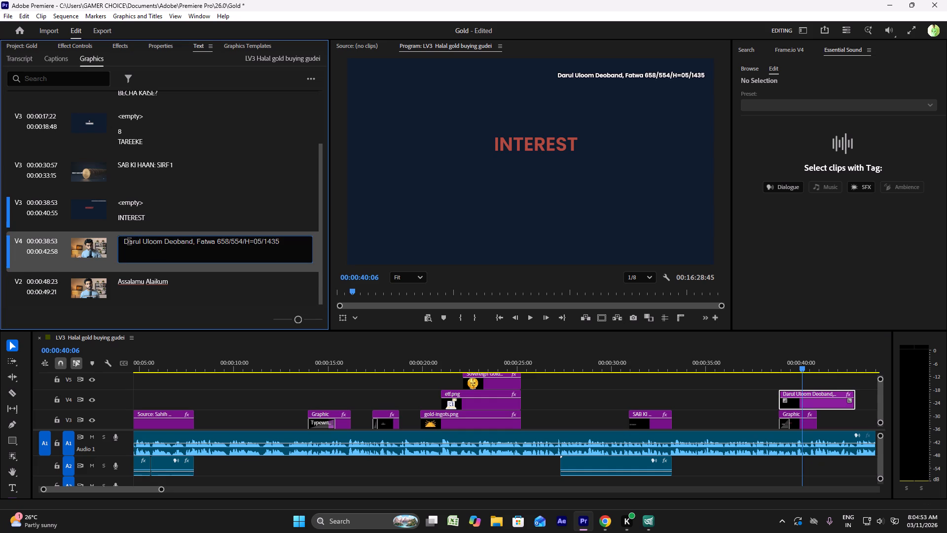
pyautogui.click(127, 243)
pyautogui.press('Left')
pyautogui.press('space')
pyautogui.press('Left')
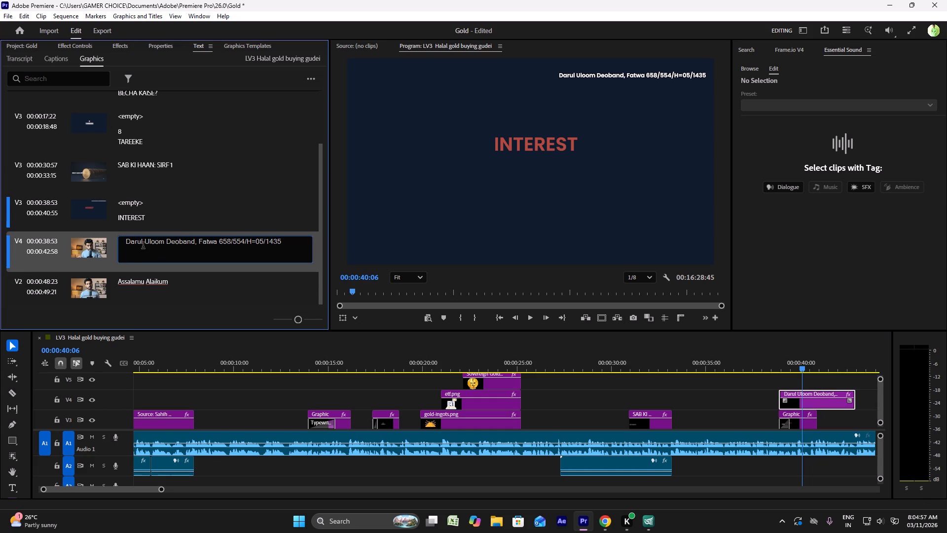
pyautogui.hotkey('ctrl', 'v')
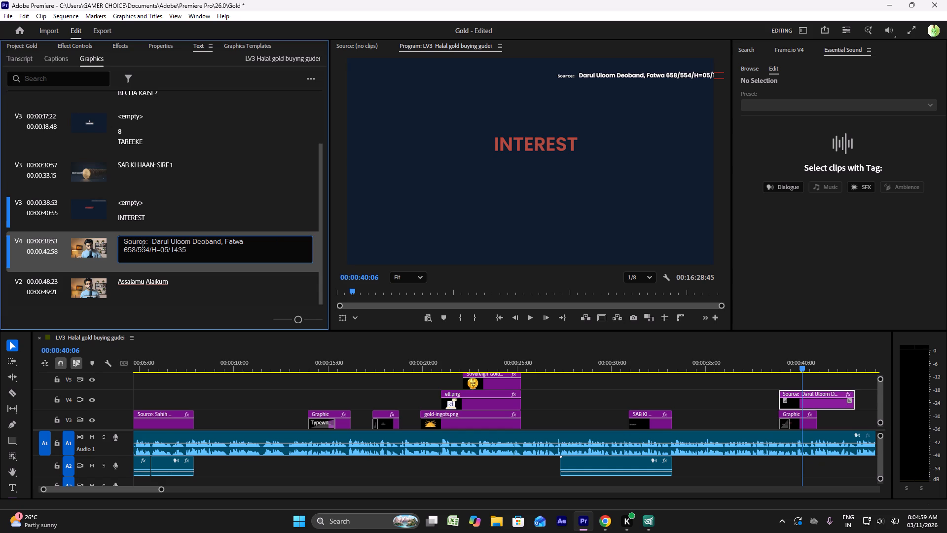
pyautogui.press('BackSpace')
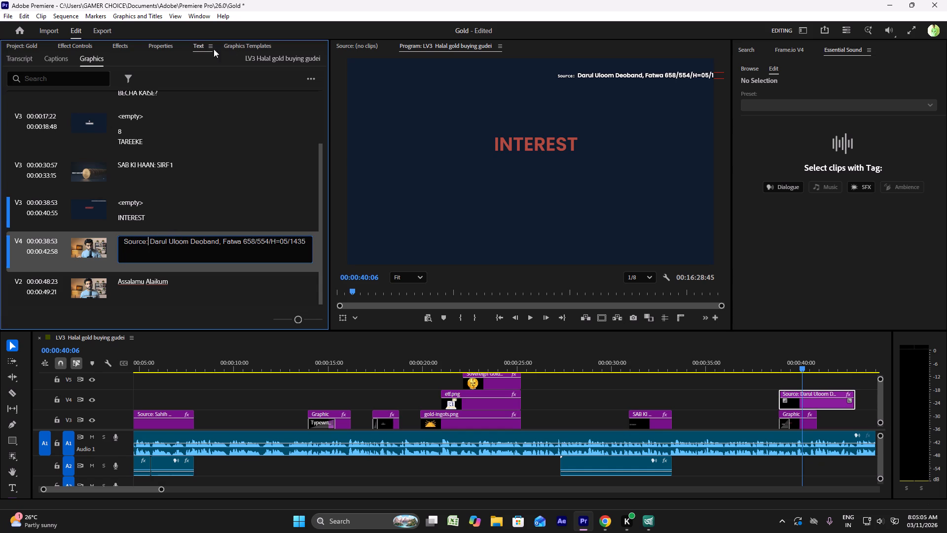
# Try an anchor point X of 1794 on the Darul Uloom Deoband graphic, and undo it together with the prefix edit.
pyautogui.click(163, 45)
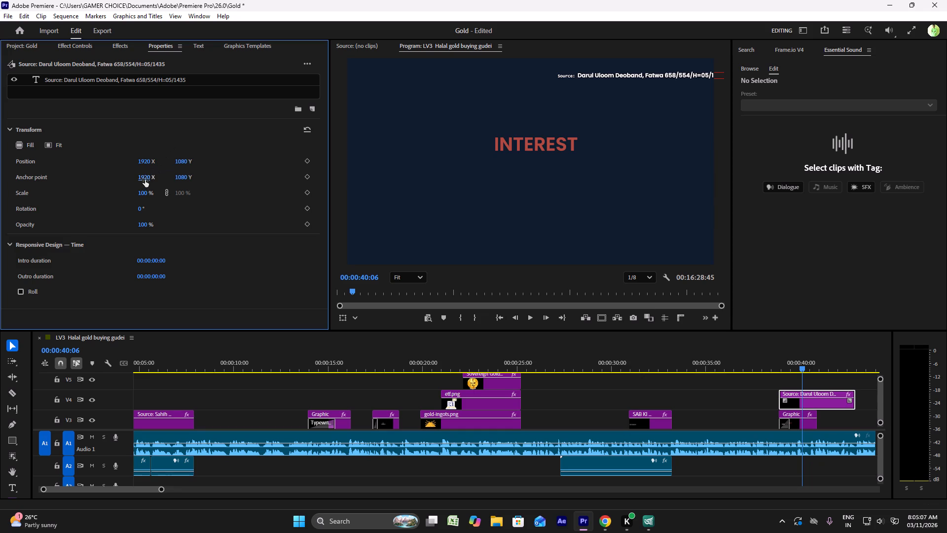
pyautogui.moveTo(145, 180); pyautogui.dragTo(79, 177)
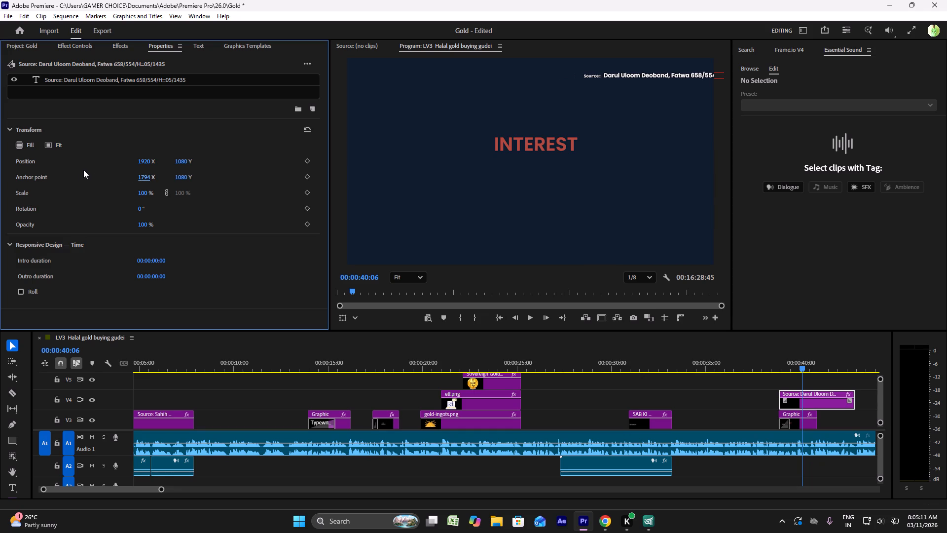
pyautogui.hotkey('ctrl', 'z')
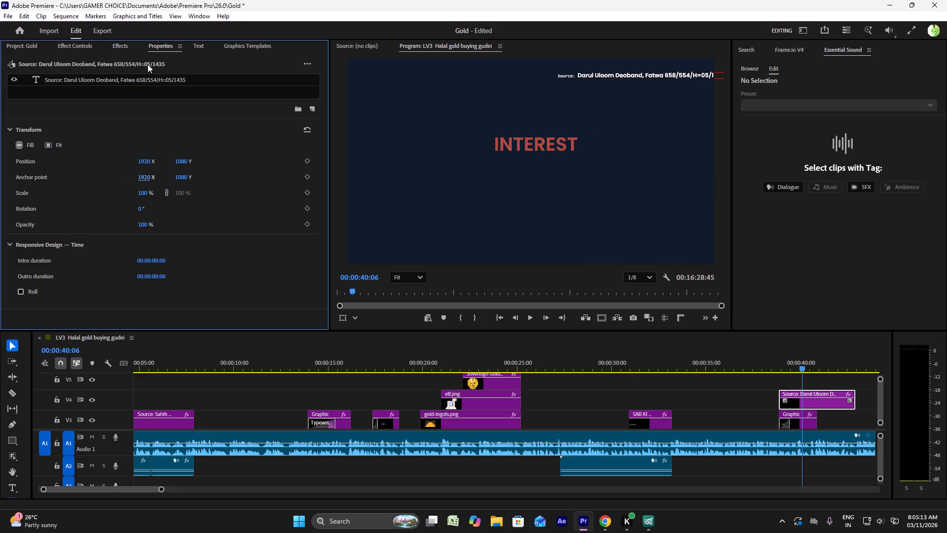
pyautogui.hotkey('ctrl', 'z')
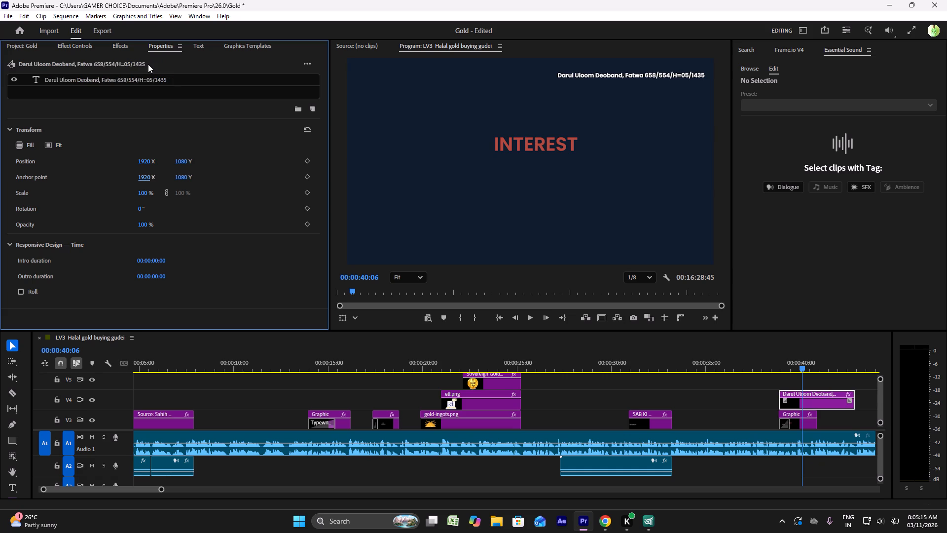
# Paste the "Source: " prefix again so the V4 text reads "Source: Darul Uloom Deoband, Fatwa 658/554/H=05/1435".
pyautogui.click(192, 48)
pyautogui.doubleClick(135, 243)
pyautogui.click(135, 242)
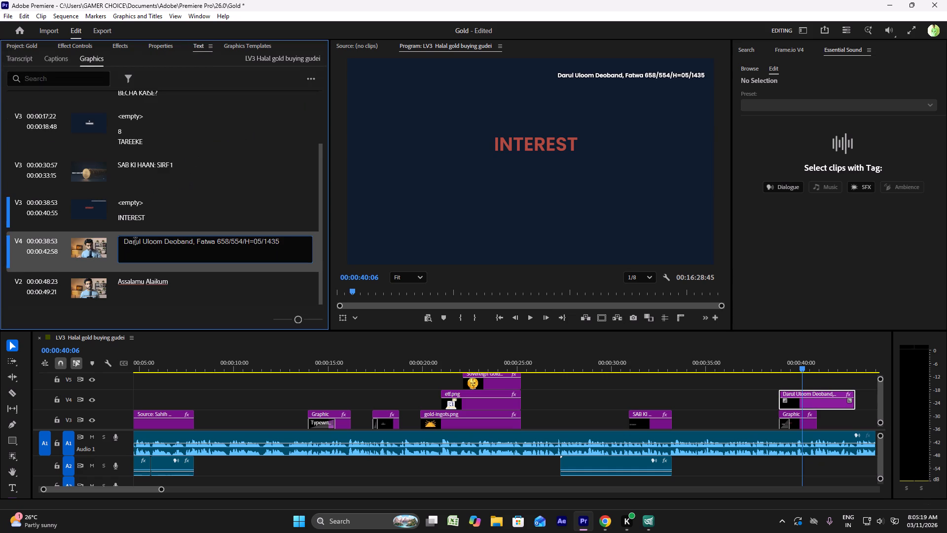
pyautogui.click(124, 242)
pyautogui.hotkey('ctrl', 'v')
pyautogui.press('space')
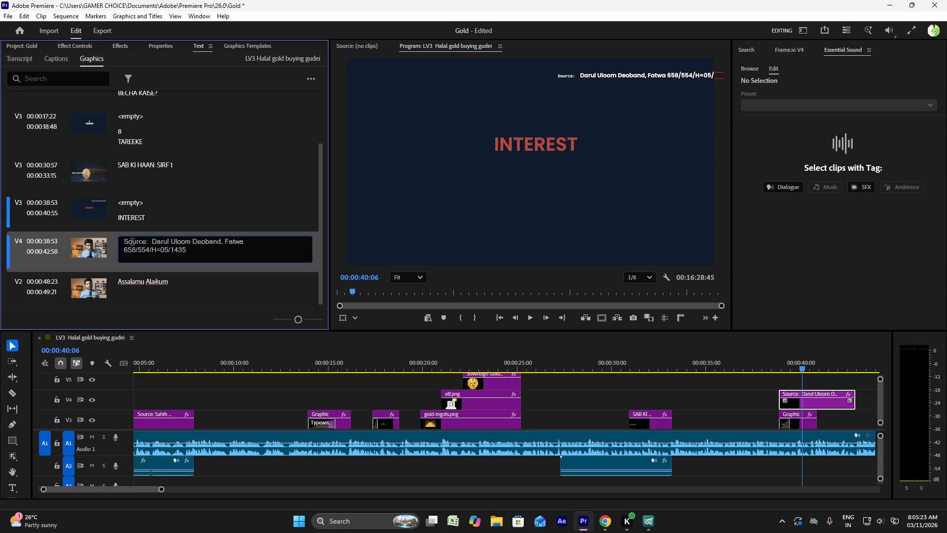
pyautogui.press('BackSpace')
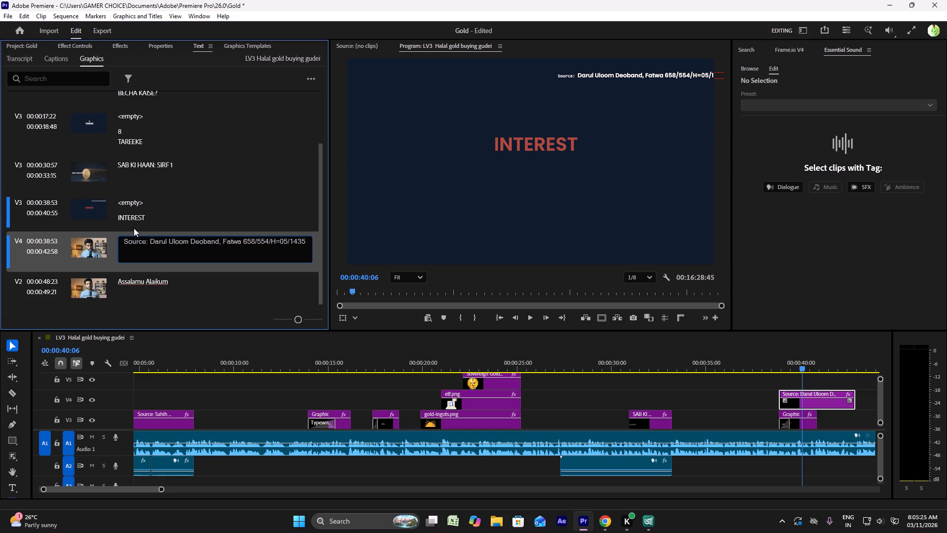
pyautogui.click(149, 245)
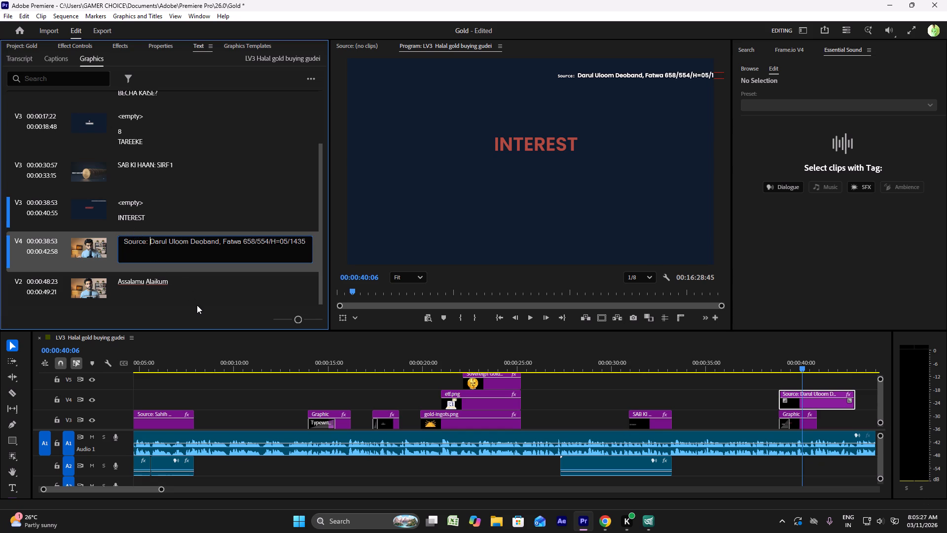
pyautogui.click(196, 305)
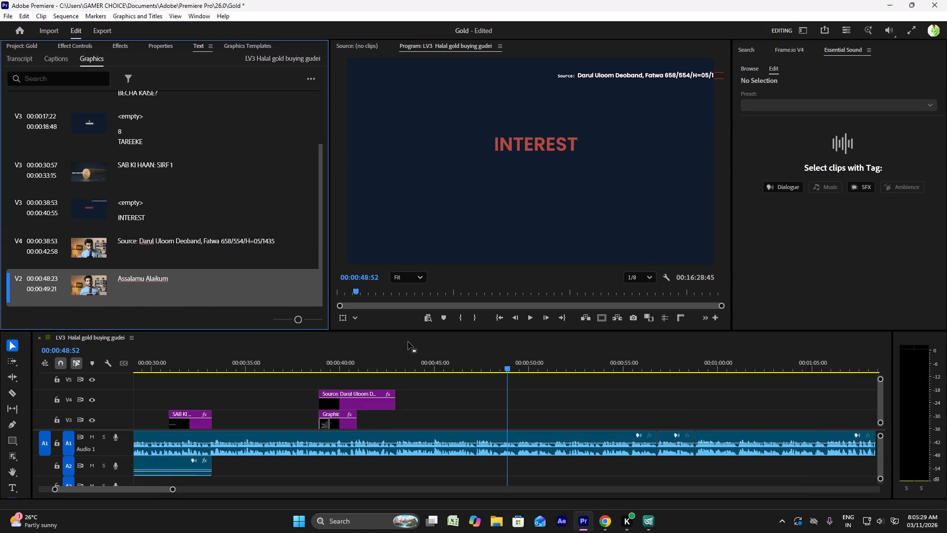
# Compare the Darul Uloom Deoband source line near 00:00:40 with the Sahih Muslim 1587 source line near 00:00:05.
pyautogui.click(348, 357)
pyautogui.scroll(7, 328, 376)
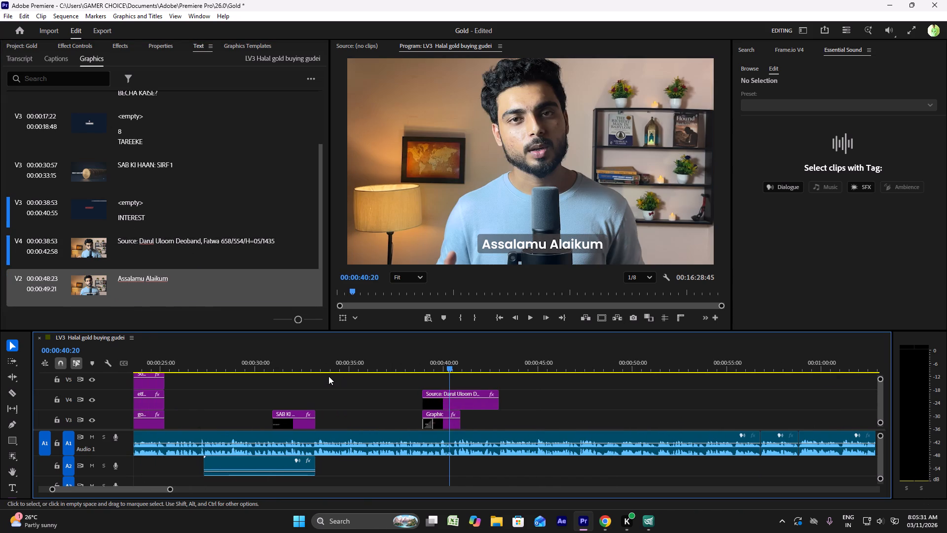
pyautogui.scroll(5, 328, 376)
pyautogui.scroll(6, 257, 383)
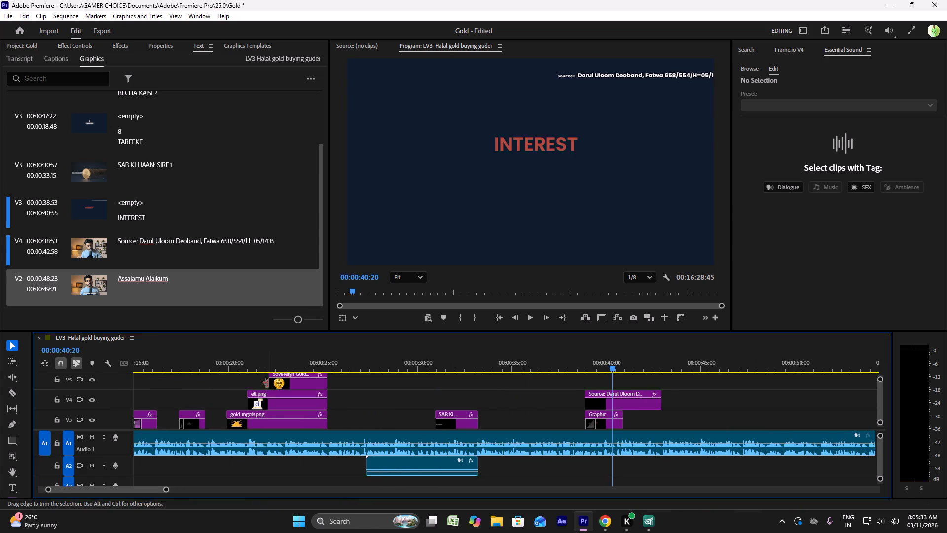
pyautogui.keyDown('ctrl'); pyautogui.scroll(-5, 269, 382); pyautogui.keyUp('ctrl')
pyautogui.keyDown('ctrl'); pyautogui.scroll(5, 269, 383); pyautogui.keyUp('ctrl')
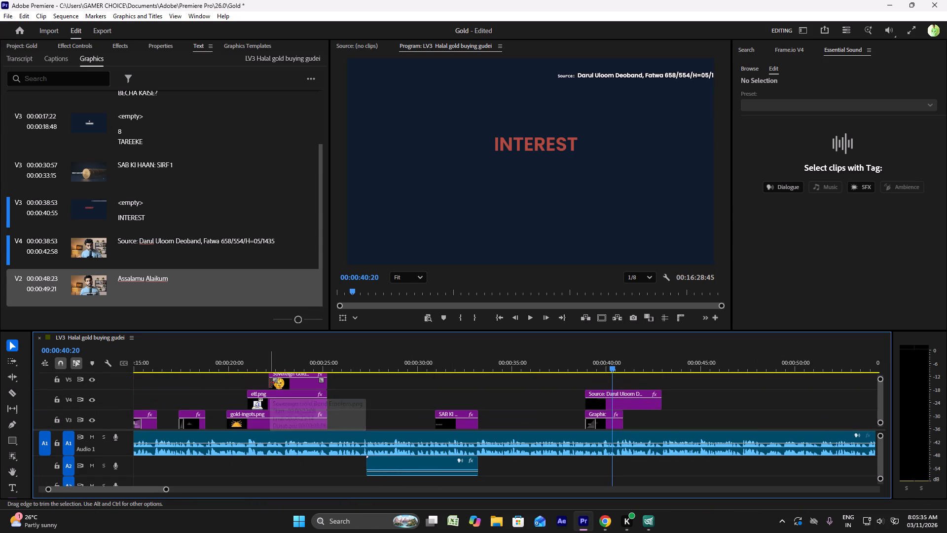
pyautogui.keyDown('alt'); pyautogui.scroll(-5, 270, 383); pyautogui.keyUp('alt')
pyautogui.scroll(15, 271, 383)
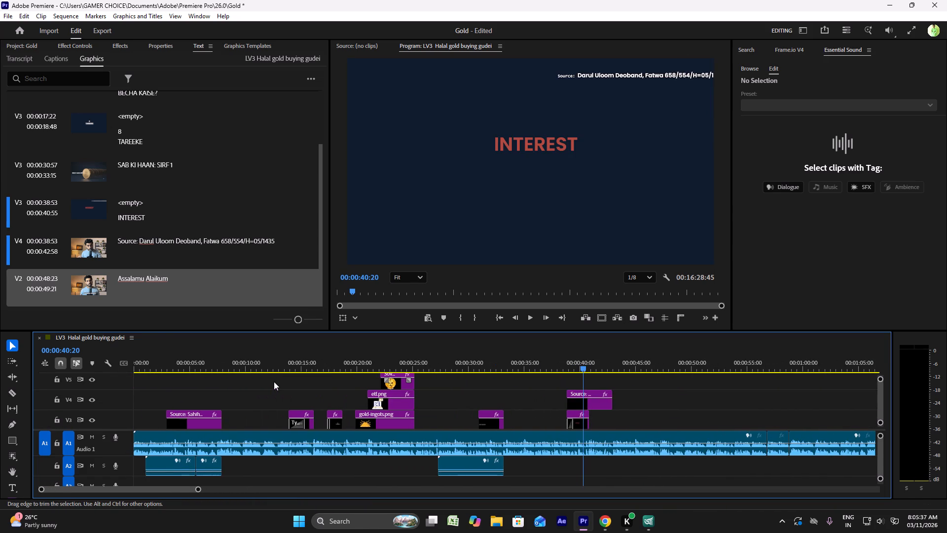
pyautogui.scroll(1, 274, 381)
pyautogui.click(215, 368)
pyautogui.click(200, 365)
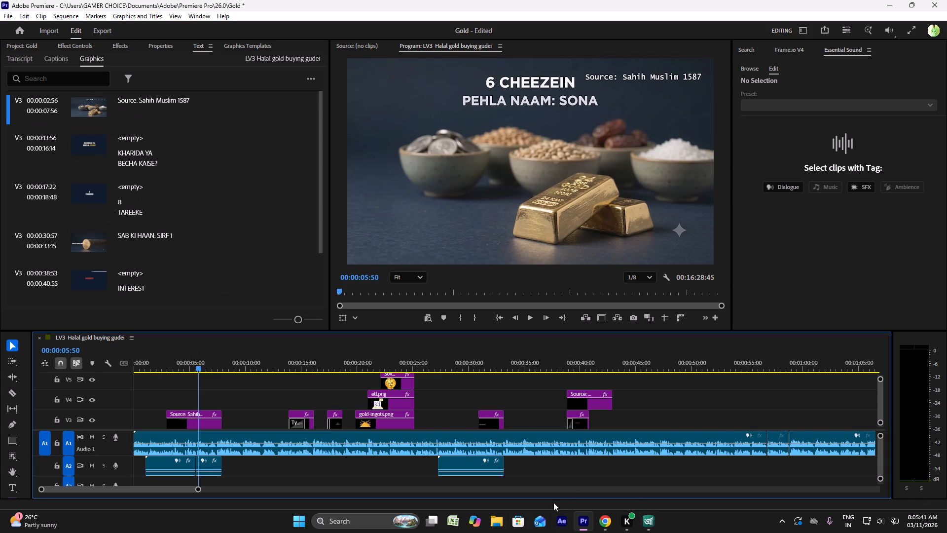
# Review the Source Line card on page 4 of the editor brief in Chrome for its position, duration, size and opacity, and return to Premiere.
pyautogui.click(607, 519)
pyautogui.scroll(13, 462, 373)
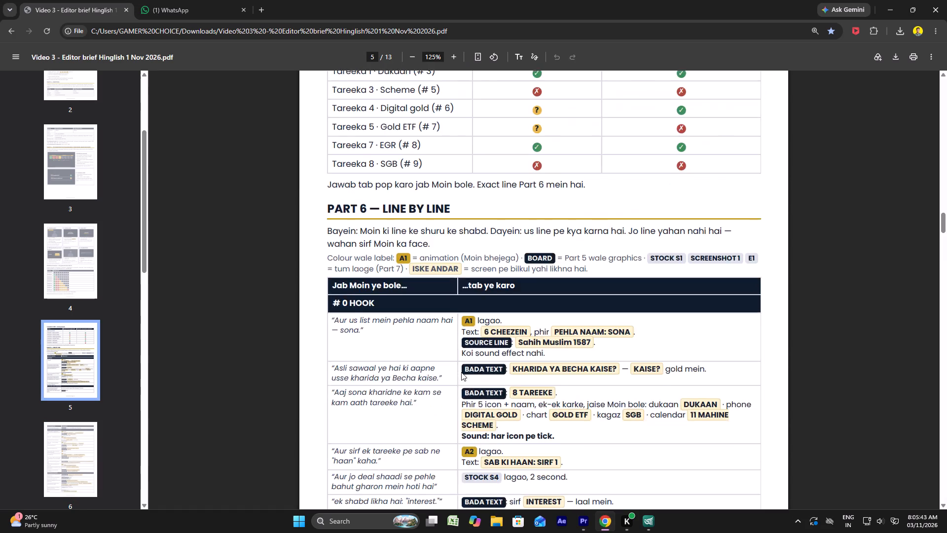
pyautogui.scroll(17, 461, 372)
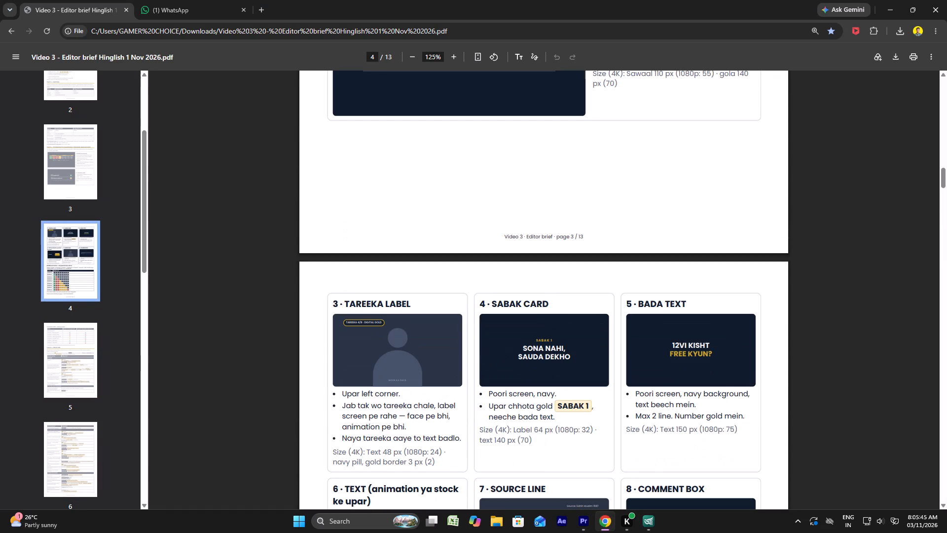
pyautogui.keyDown('ctrl'); pyautogui.scroll(4, 374, 349); pyautogui.keyUp('ctrl')
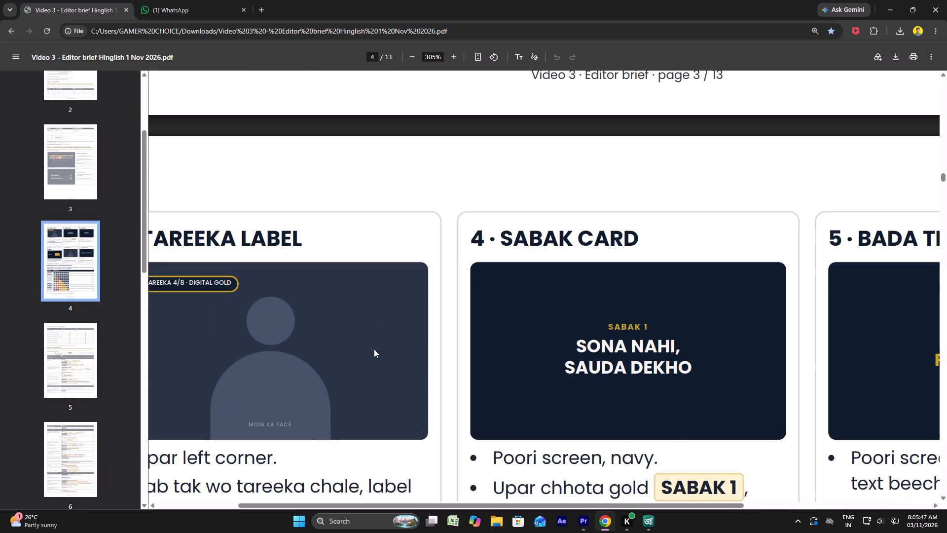
pyautogui.keyDown('ctrl'); pyautogui.scroll(-1, 374, 349); pyautogui.keyUp('ctrl')
pyautogui.scroll(-4, 374, 349)
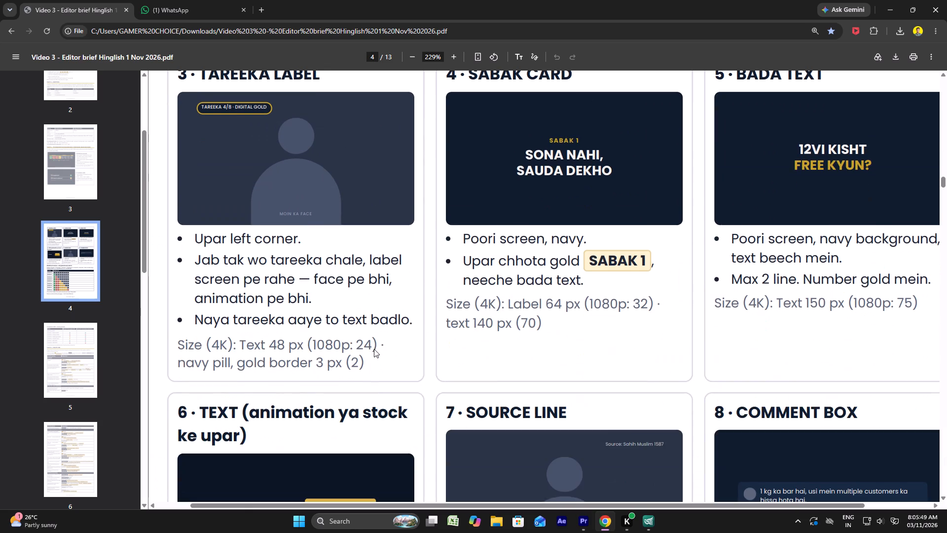
pyautogui.scroll(-5, 374, 349)
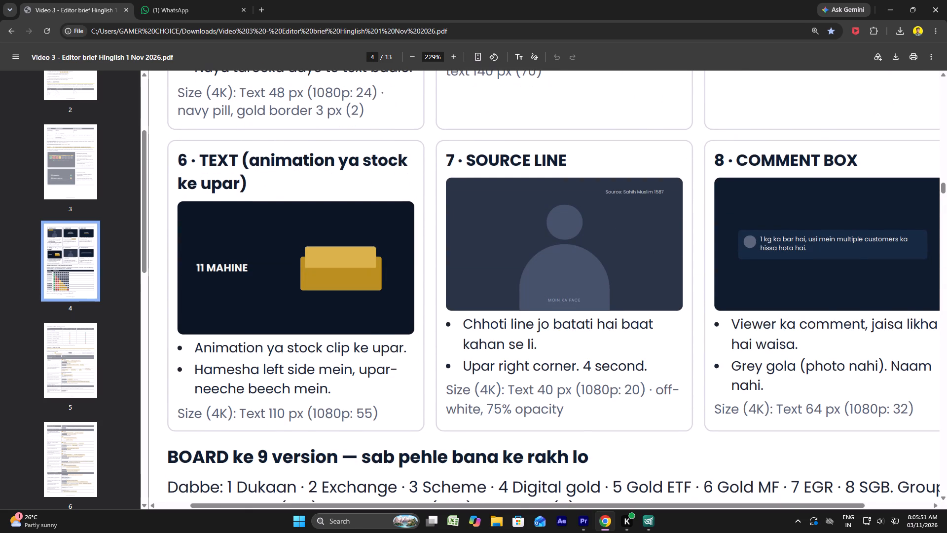
pyautogui.click(586, 518)
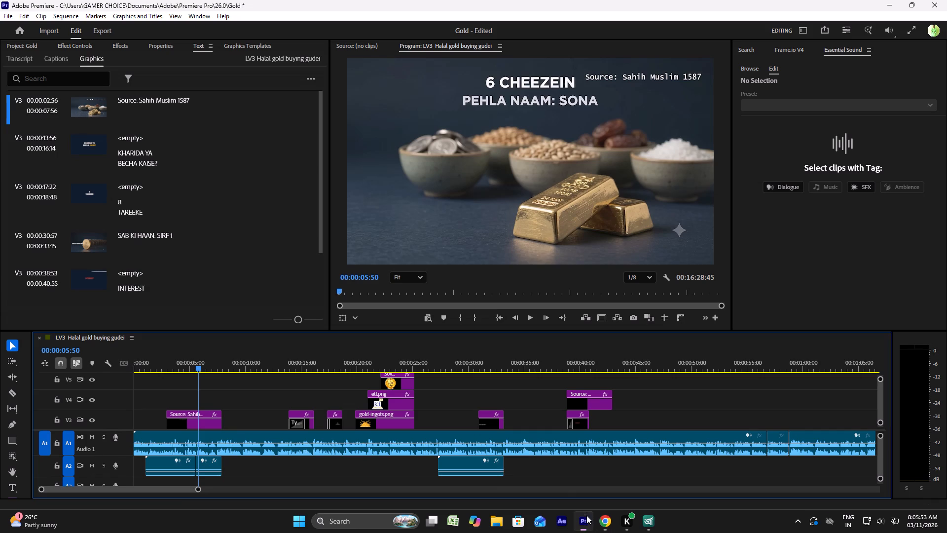
# Copy the "Source: Sahih Muslim 1587" graphic from V3 near 00:00:05 and paste it on V3 at 00:00:43:40.
pyautogui.keyDown('ctrl'); pyautogui.scroll(-4, 436, 444); pyautogui.keyUp('ctrl')
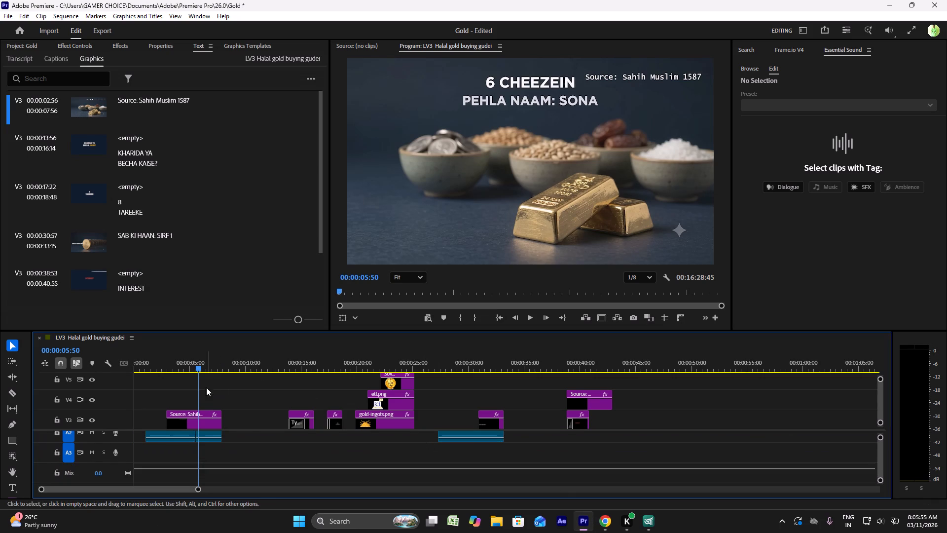
pyautogui.click(210, 361)
pyautogui.click(210, 425)
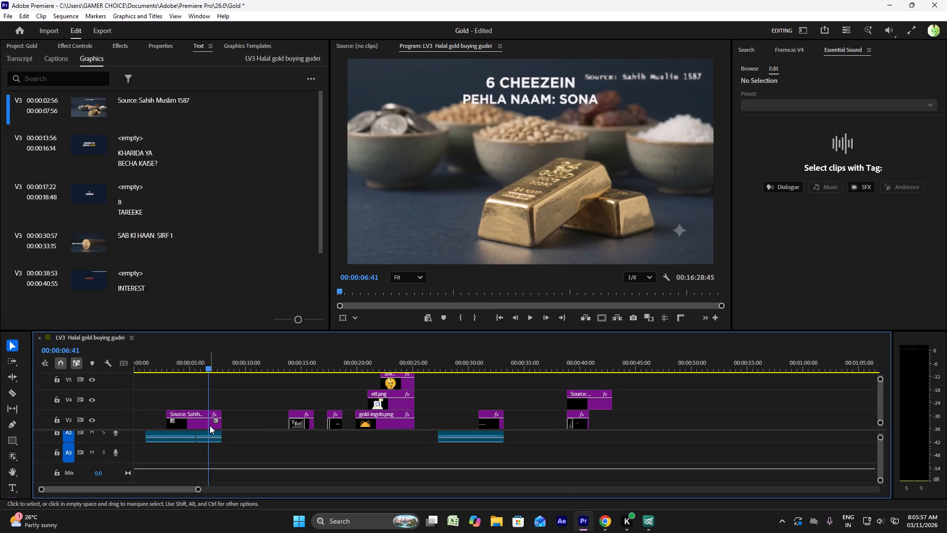
pyautogui.hotkey('ctrl', 'c')
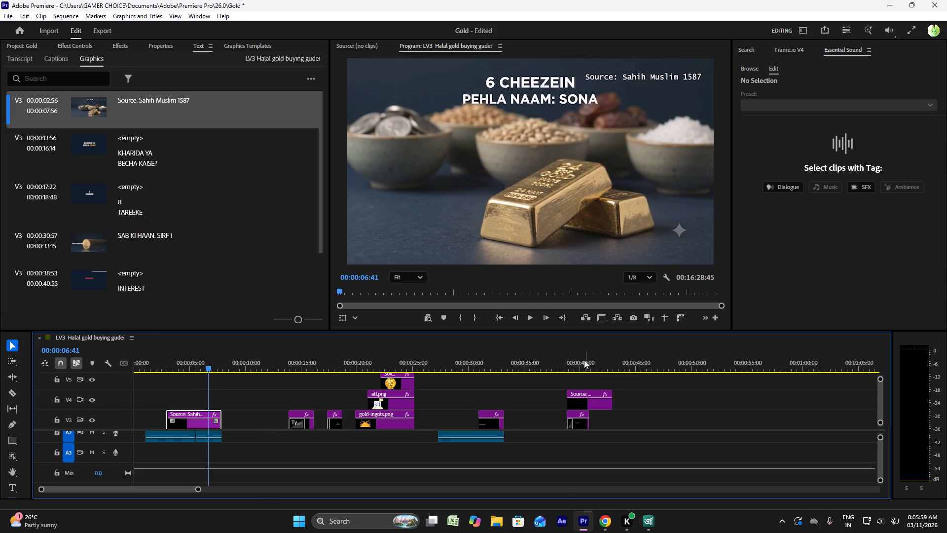
pyautogui.scroll(-4, 583, 360)
pyautogui.click(602, 357)
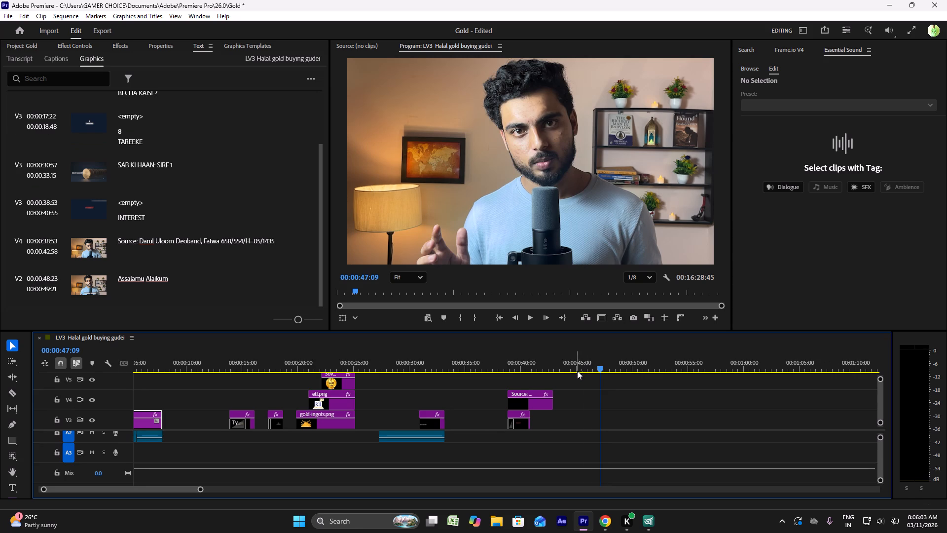
pyautogui.scroll(-1, 577, 371)
pyautogui.keyDown('ctrl'); pyautogui.scroll(-3, 570, 386); pyautogui.keyUp('ctrl')
pyautogui.click(547, 360)
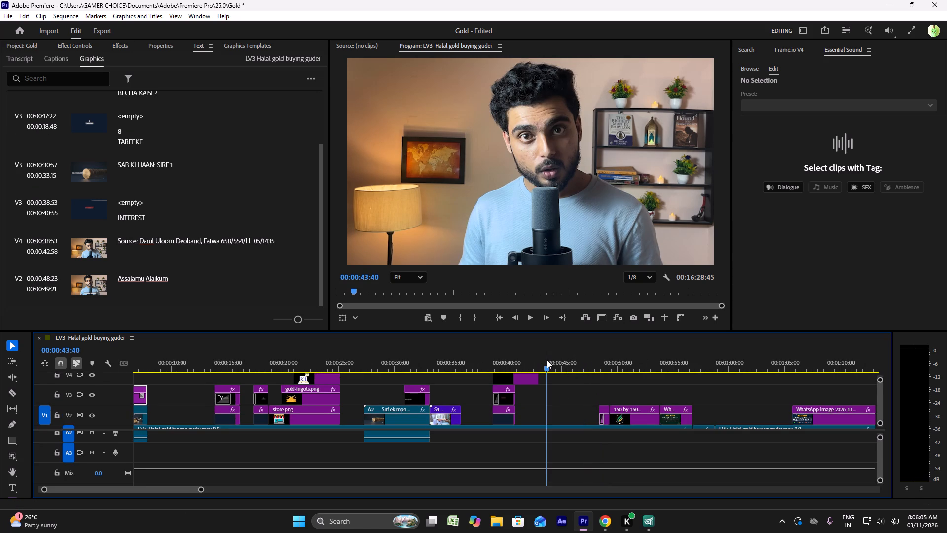
pyautogui.hotkey('ctrl', 'v')
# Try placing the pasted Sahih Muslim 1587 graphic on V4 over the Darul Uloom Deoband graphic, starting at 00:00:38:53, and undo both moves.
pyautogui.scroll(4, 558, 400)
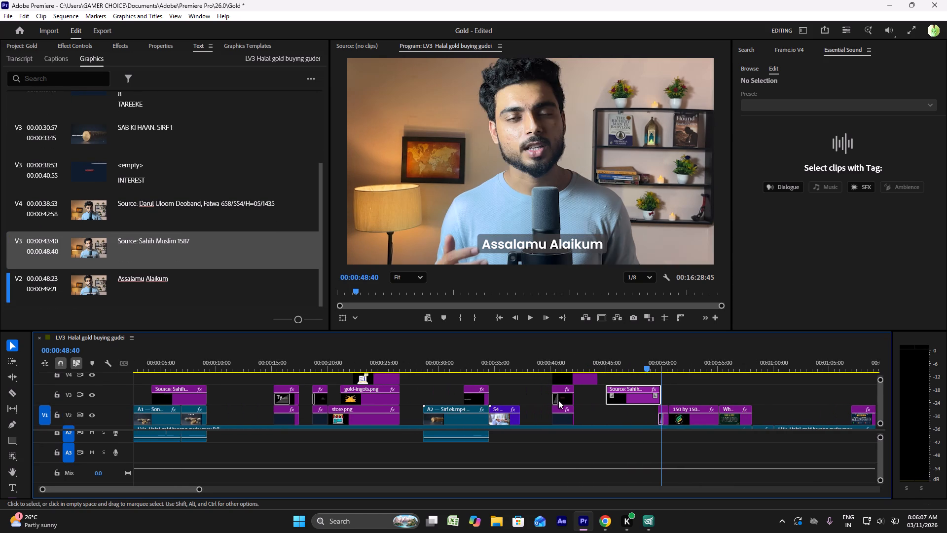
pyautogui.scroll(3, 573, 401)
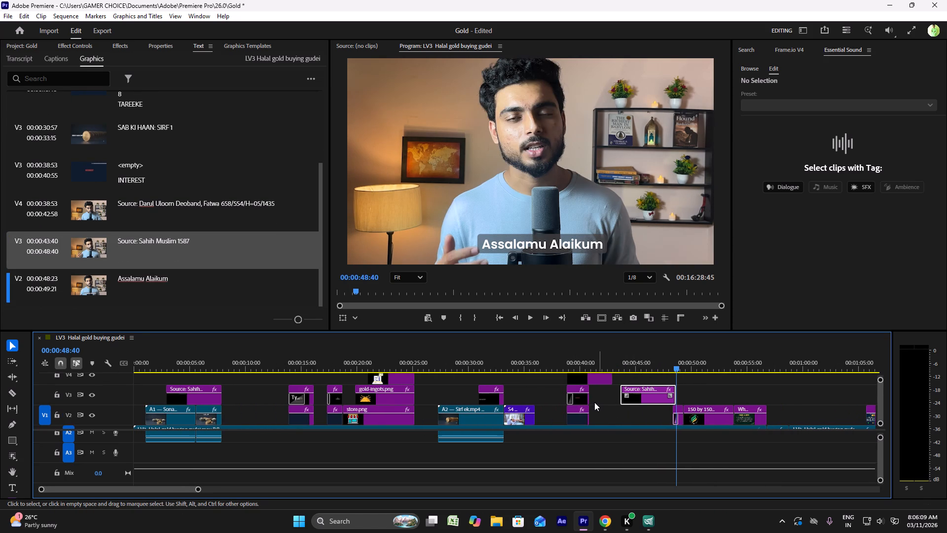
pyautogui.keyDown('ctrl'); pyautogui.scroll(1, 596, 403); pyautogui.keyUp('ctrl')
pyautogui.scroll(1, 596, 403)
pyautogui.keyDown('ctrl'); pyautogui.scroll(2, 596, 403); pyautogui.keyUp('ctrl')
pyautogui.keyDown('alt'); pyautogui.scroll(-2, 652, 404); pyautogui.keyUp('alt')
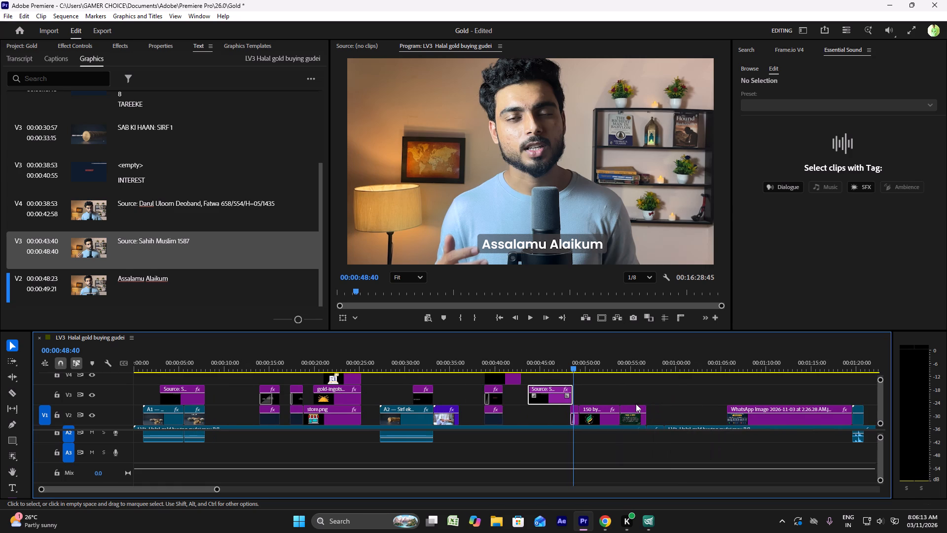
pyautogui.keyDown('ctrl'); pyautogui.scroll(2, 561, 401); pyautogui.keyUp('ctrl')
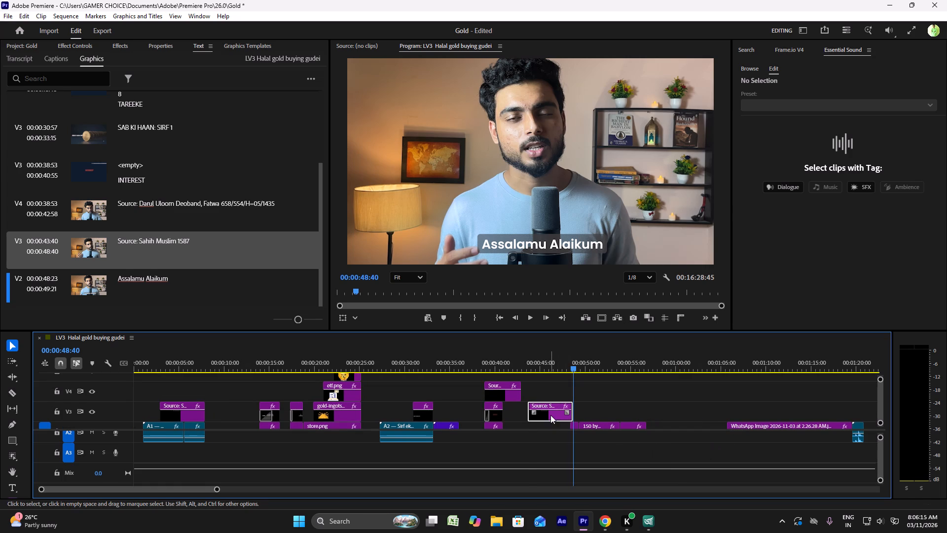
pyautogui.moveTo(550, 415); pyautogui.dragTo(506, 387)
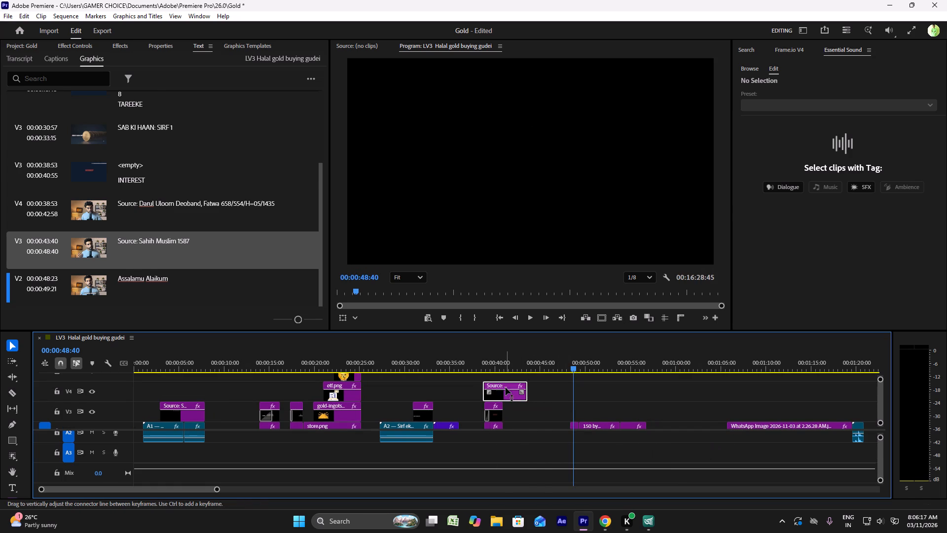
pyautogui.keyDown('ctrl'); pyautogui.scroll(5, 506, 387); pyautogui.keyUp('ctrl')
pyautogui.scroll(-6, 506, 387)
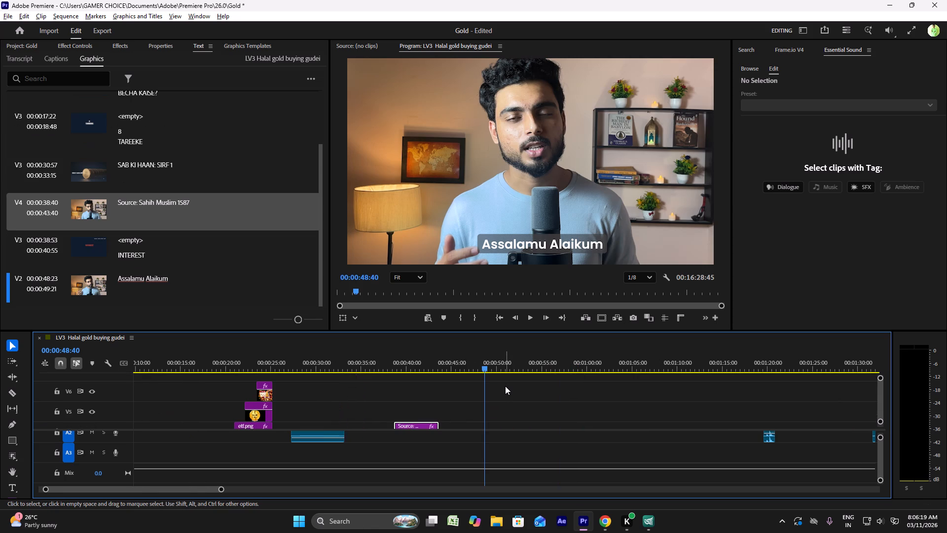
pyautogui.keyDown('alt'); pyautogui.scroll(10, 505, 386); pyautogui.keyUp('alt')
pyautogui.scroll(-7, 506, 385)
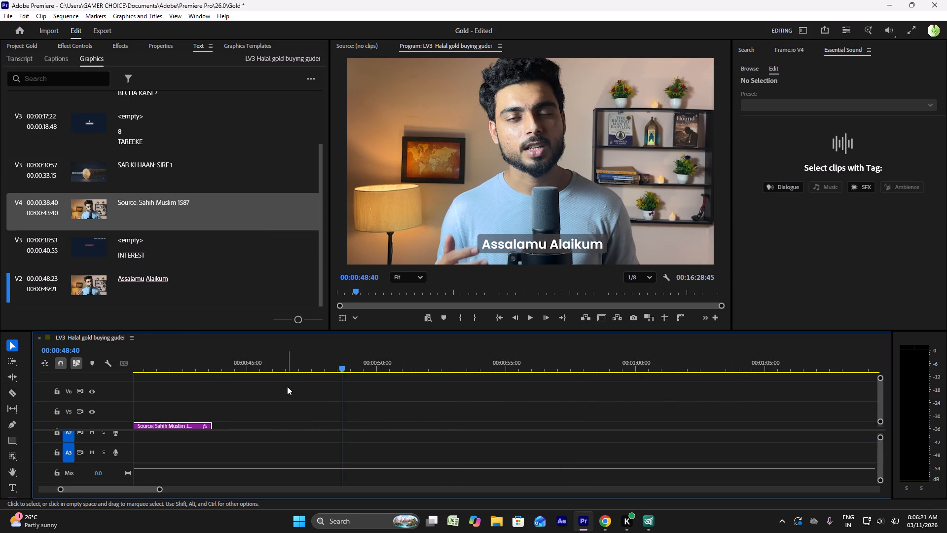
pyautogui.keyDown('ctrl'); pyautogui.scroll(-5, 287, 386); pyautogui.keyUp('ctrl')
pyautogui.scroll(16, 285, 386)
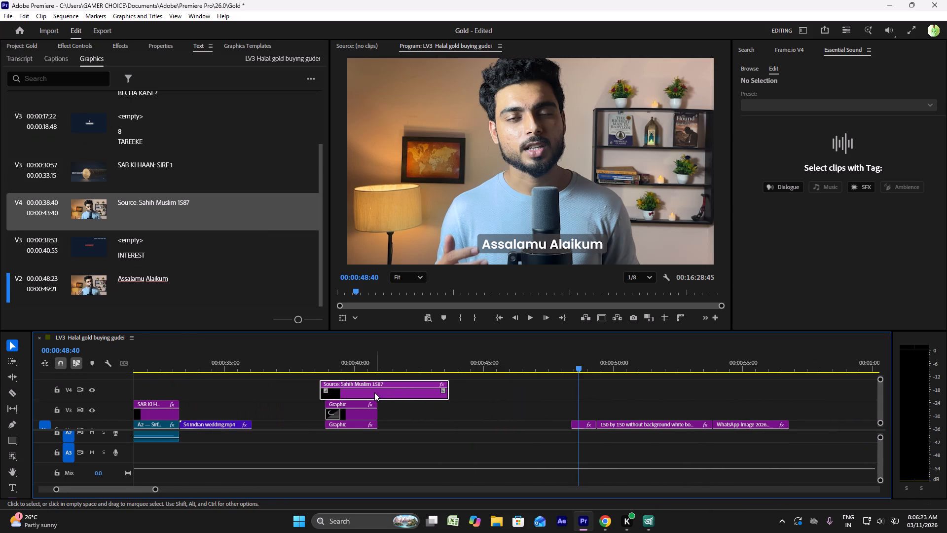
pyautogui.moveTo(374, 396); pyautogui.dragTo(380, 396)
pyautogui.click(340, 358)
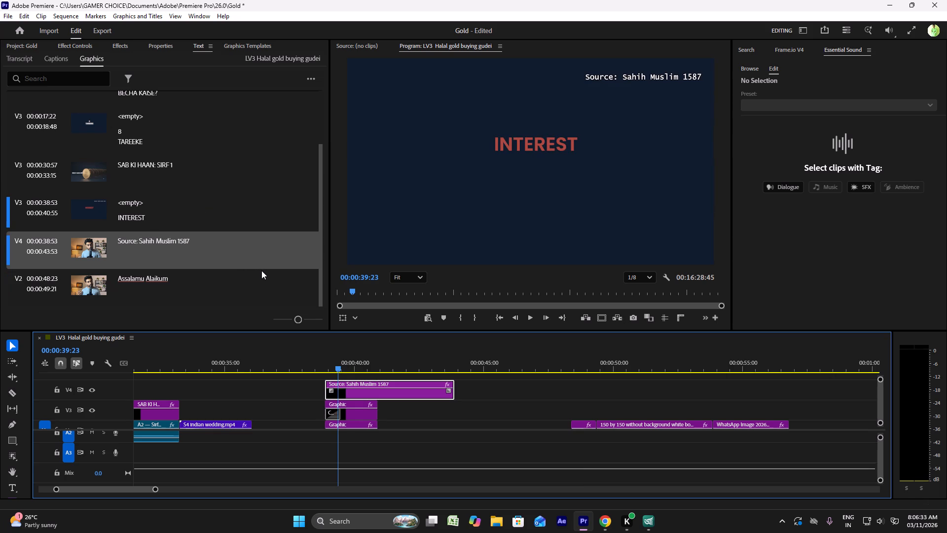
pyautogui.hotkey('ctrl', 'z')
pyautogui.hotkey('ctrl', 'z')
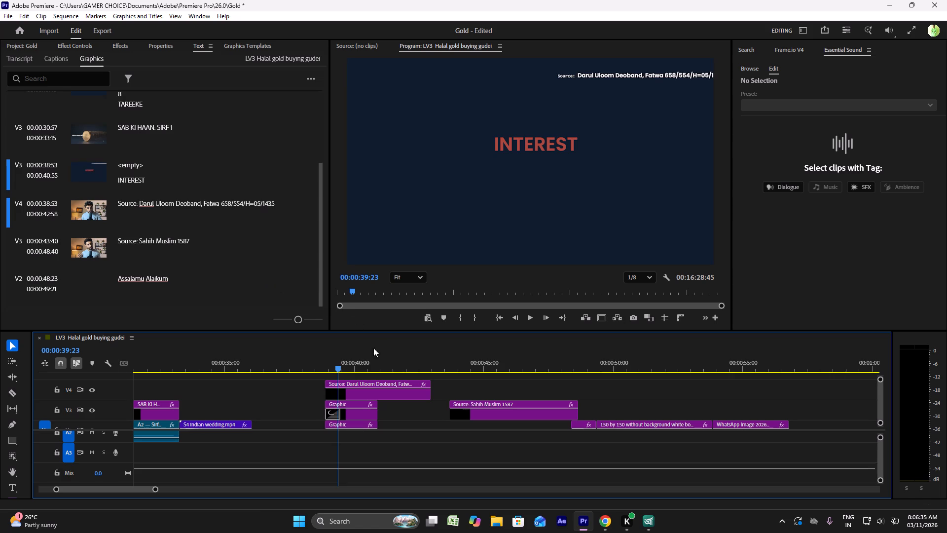
# Move the pasted Sahih Muslim 1587 graphic up to V4 at 00:00:40:26, overlapping the end of the Darul Uloom Deoband graphic.
pyautogui.moveTo(492, 418); pyautogui.dragTo(461, 400)
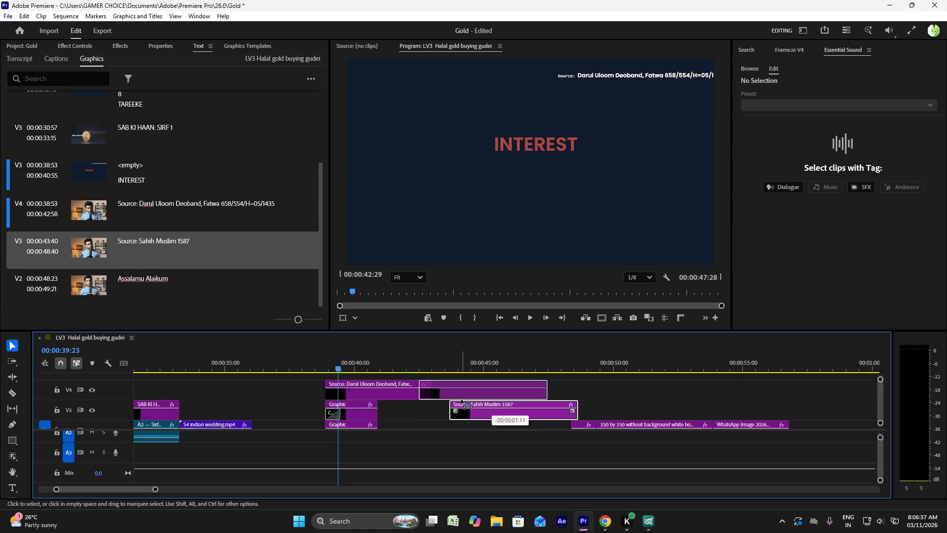
pyautogui.moveTo(461, 400); pyautogui.dragTo(408, 387)
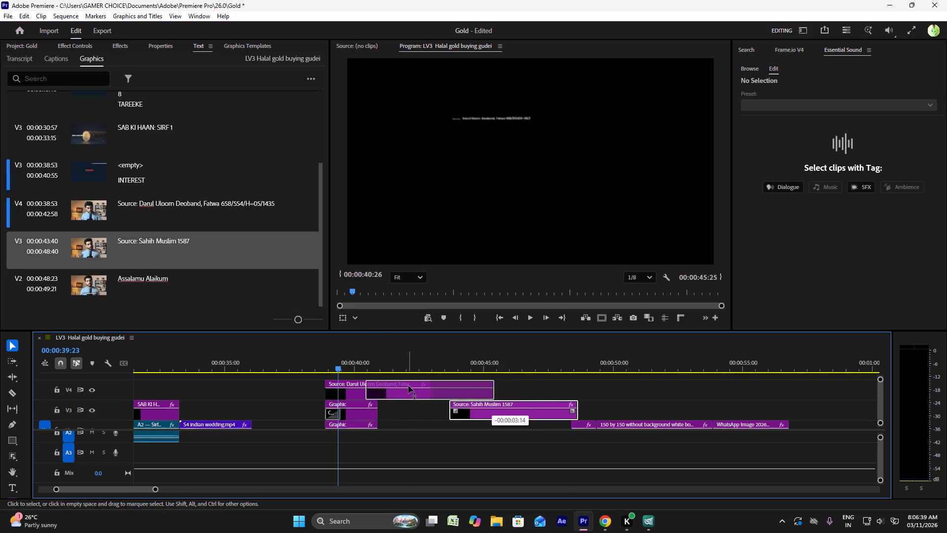
# Cut "Darul Uloom Deoband, Fatwa 658/554/H=05/1435" from the original V4 graphic and paste it over "Sahih Muslim 1587" in the copied graphic.
pyautogui.click(350, 387)
pyautogui.doubleClick(215, 168)
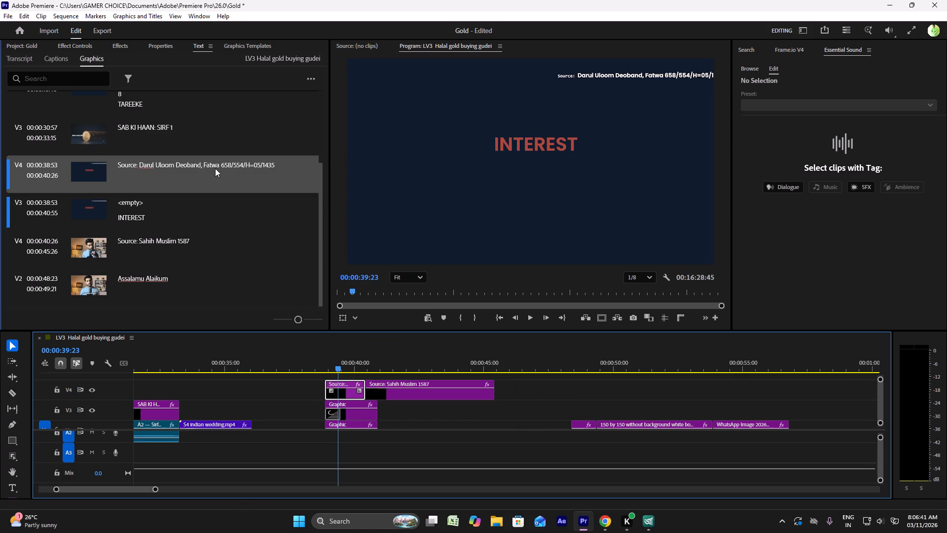
pyautogui.click(251, 166)
pyautogui.moveTo(306, 169); pyautogui.dragTo(288, 165)
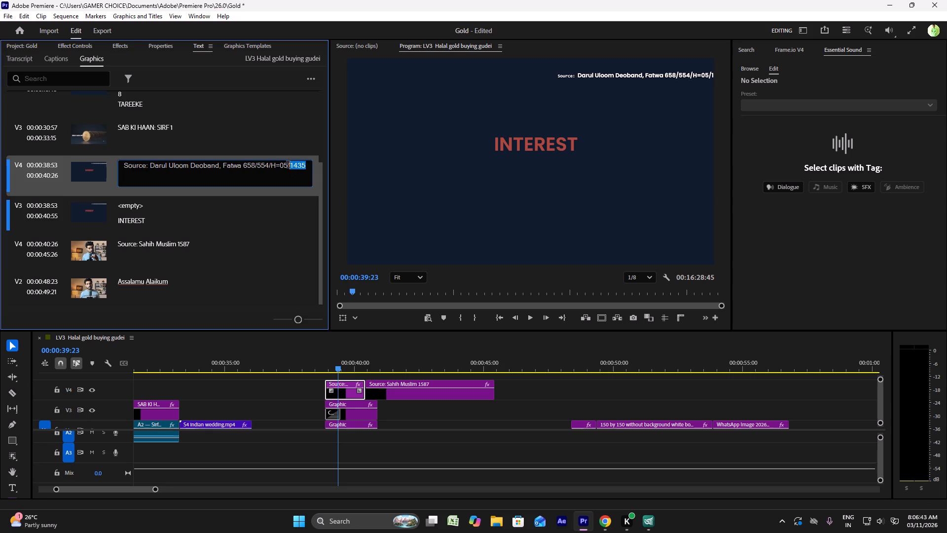
pyautogui.moveTo(288, 165); pyautogui.dragTo(151, 167)
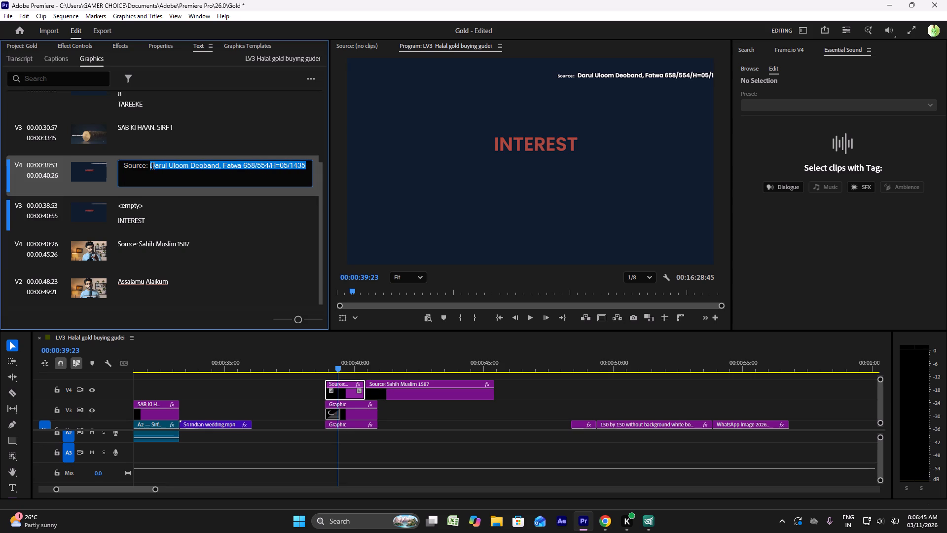
pyautogui.hotkey('ctrl', 'z')
pyautogui.hotkey('ctrl', 'x')
pyautogui.click(392, 393)
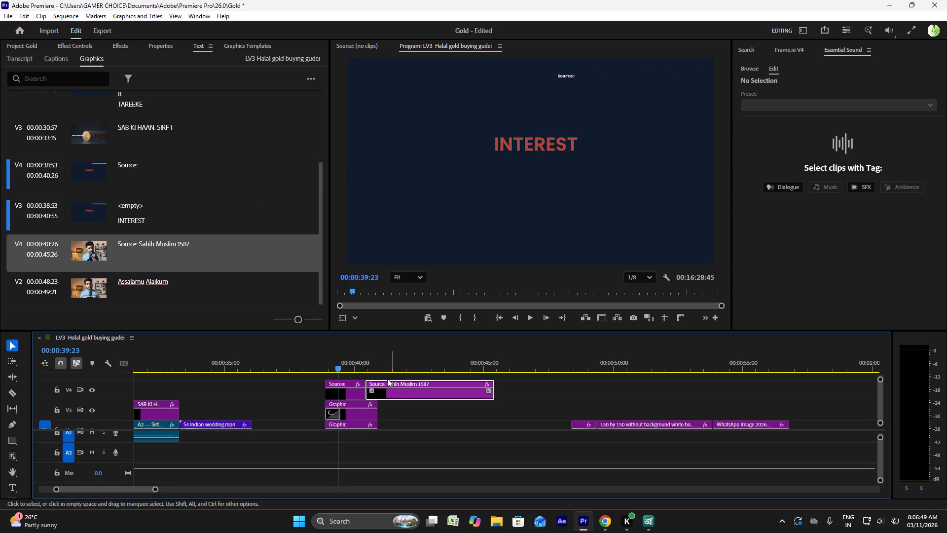
pyautogui.click(371, 355)
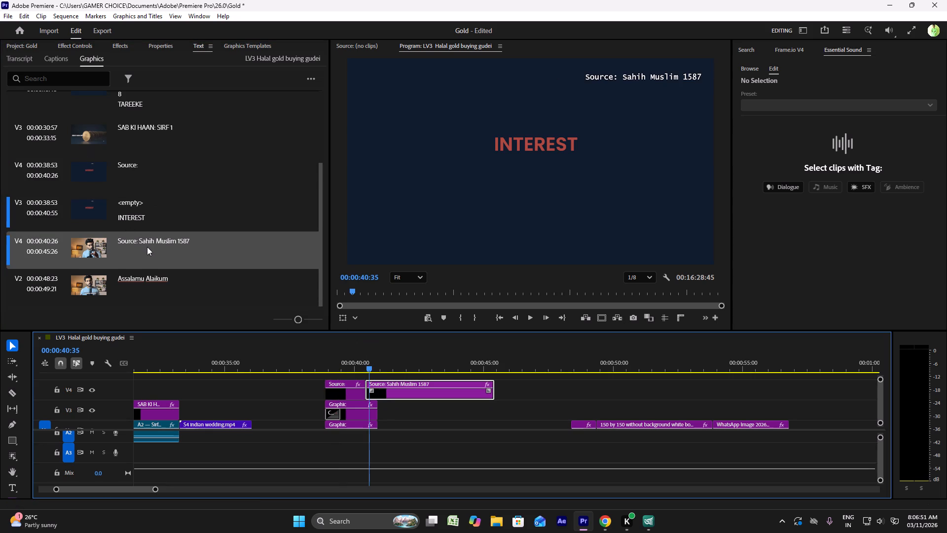
pyautogui.doubleClick(151, 245)
pyautogui.click(165, 242)
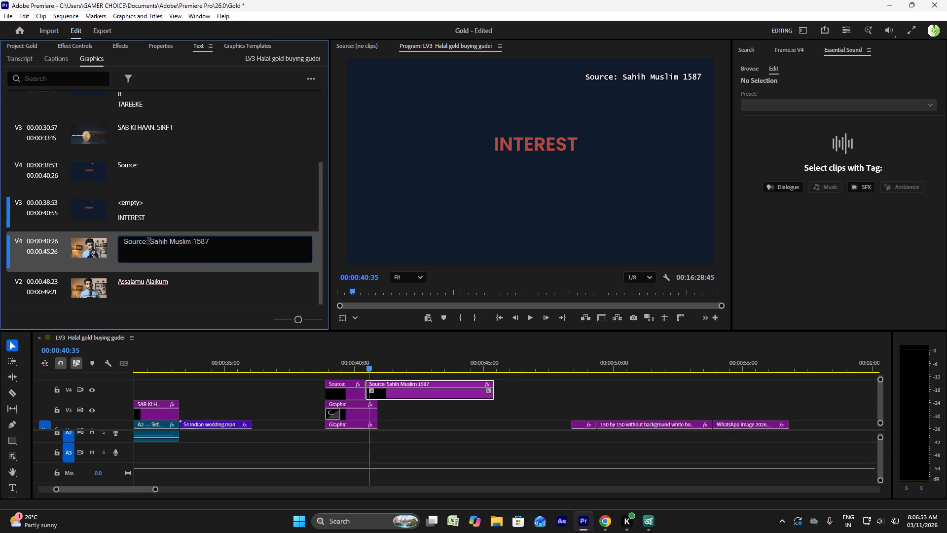
pyautogui.moveTo(151, 244); pyautogui.dragTo(226, 244)
pyautogui.hotkey('ctrl', 'v')
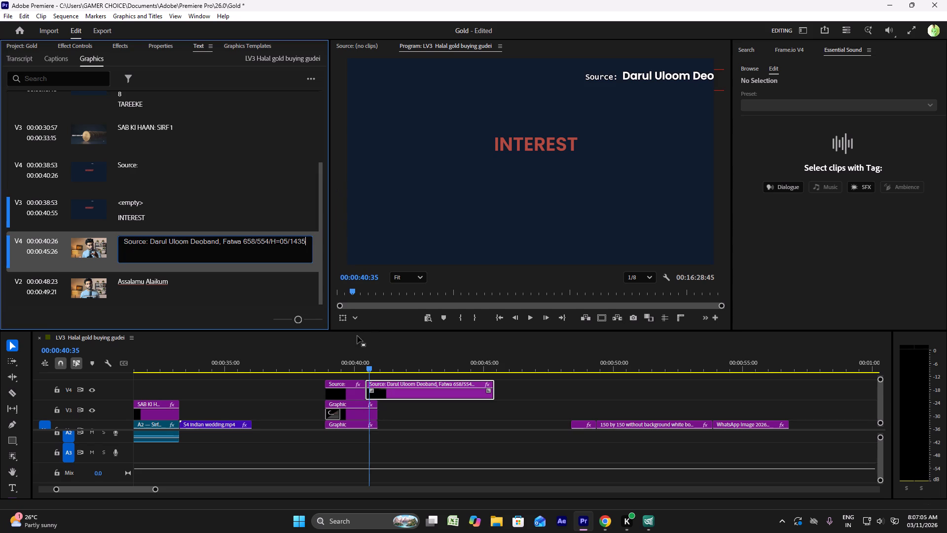
# Delete the leftover "Source:" graphic on V4 above the INTEREST graphic.
pyautogui.click(346, 360)
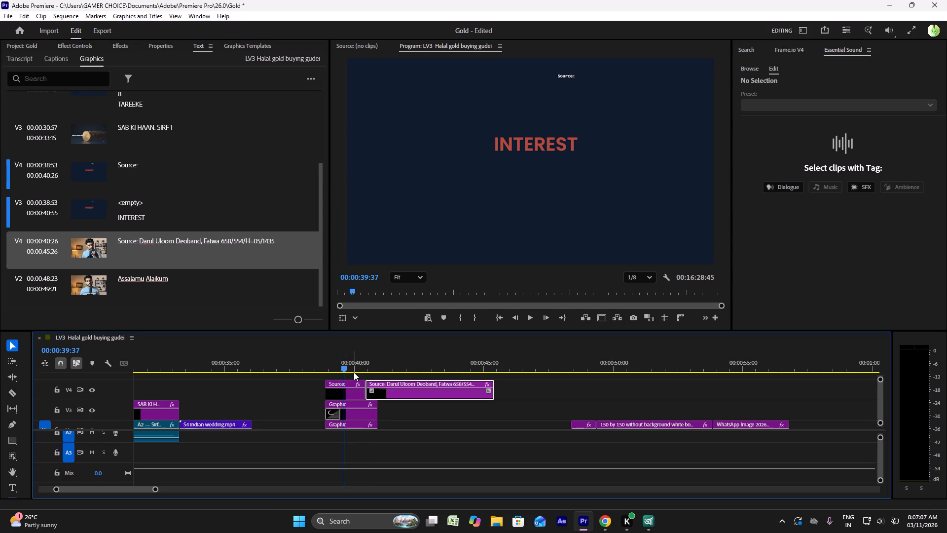
pyautogui.click(342, 400)
pyautogui.click(339, 393)
pyautogui.press('Delete')
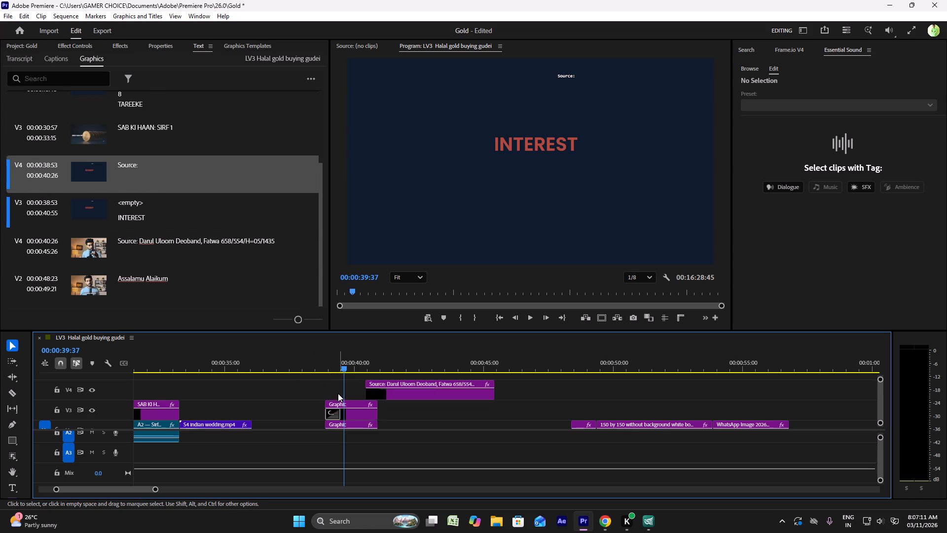
# Move the Darul Uloom Deoband graphic on V4 back to start at 00:00:38:53, above the INTEREST graphic.
pyautogui.moveTo(398, 398); pyautogui.dragTo(364, 389)
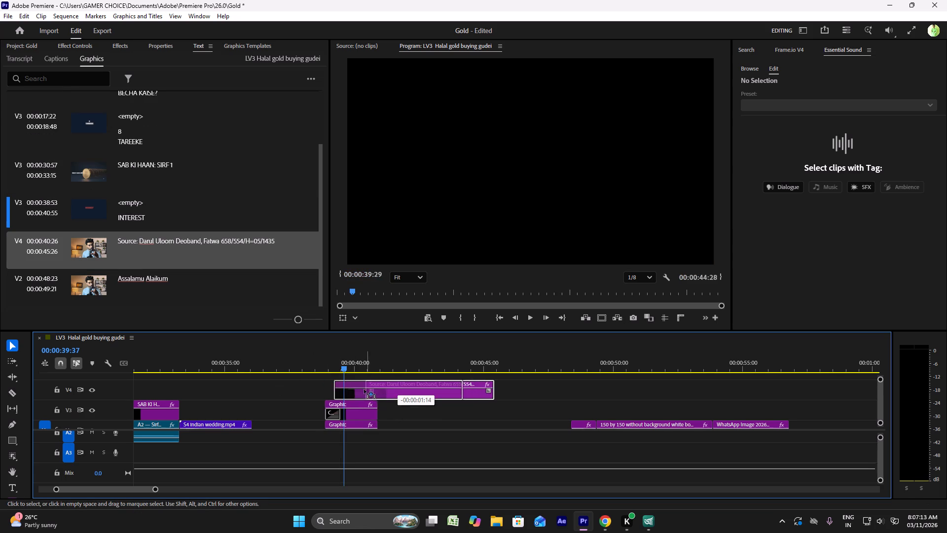
pyautogui.moveTo(364, 389); pyautogui.dragTo(358, 389)
pyautogui.click(328, 366)
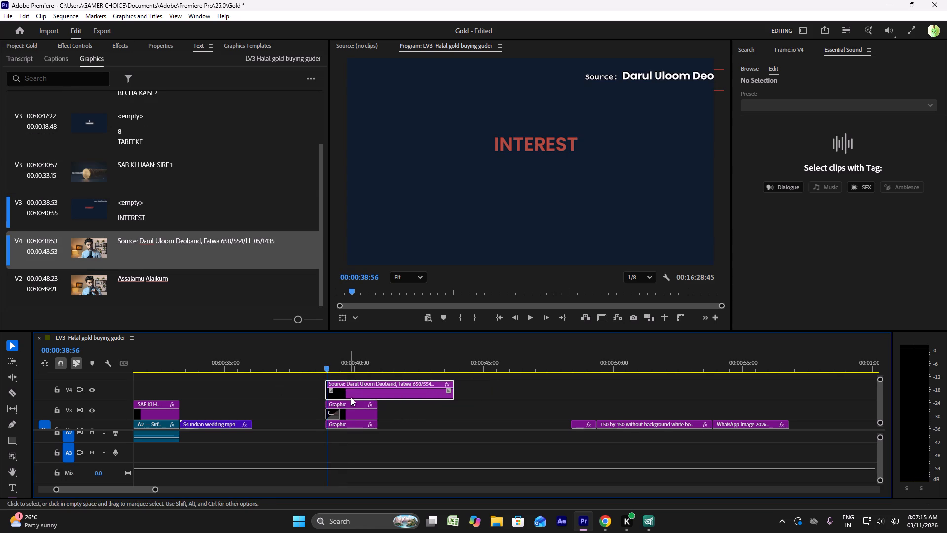
# Set the font of the whole Darul Uloom Deoband source text to Poppins.
pyautogui.click(166, 43)
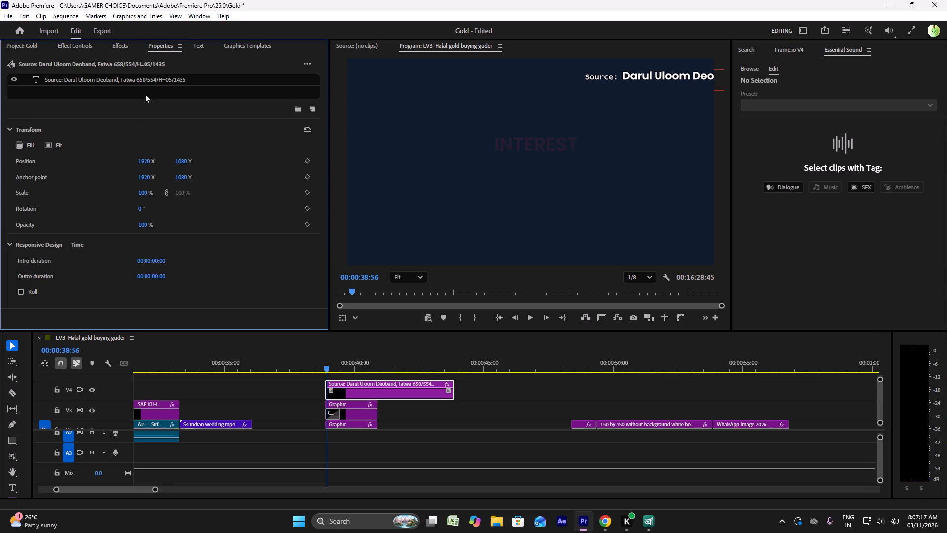
pyautogui.doubleClick(136, 81)
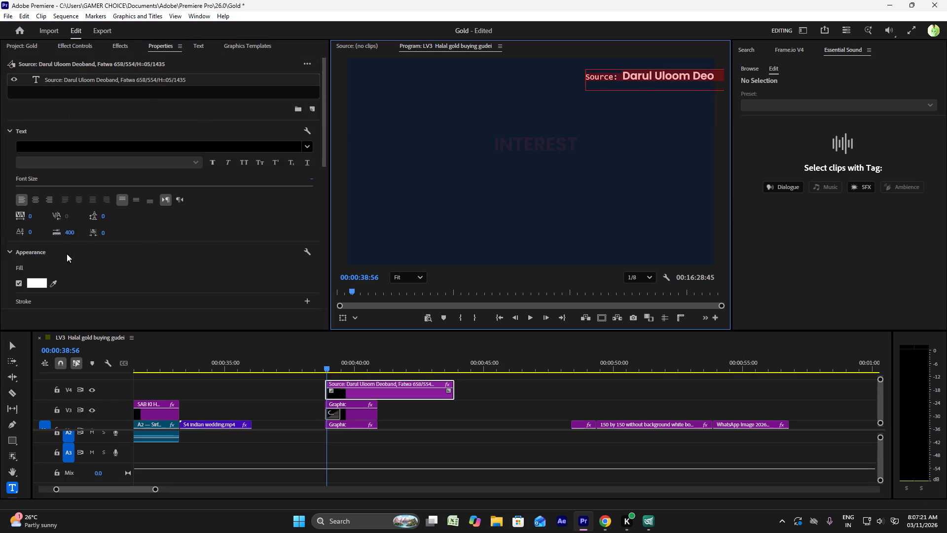
pyautogui.click(31, 146)
pyautogui.click(63, 163)
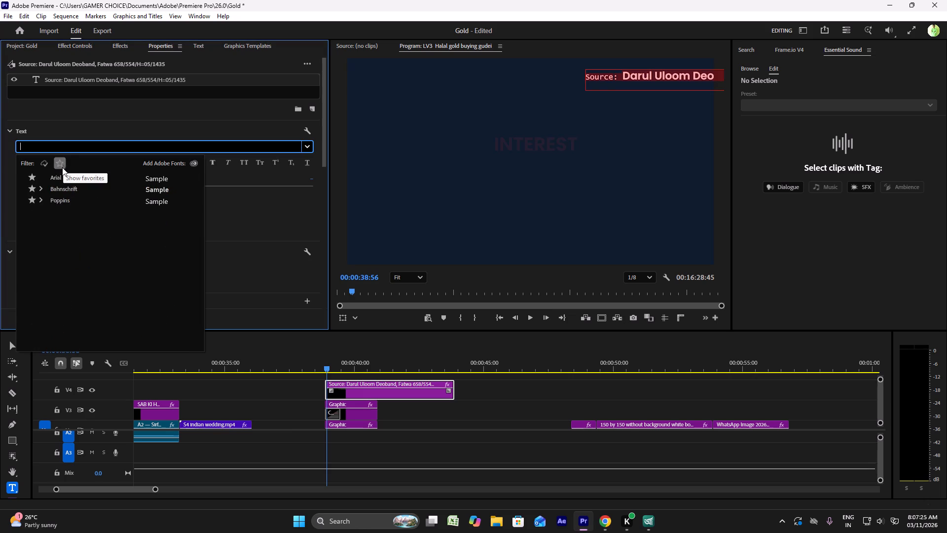
pyautogui.click(68, 203)
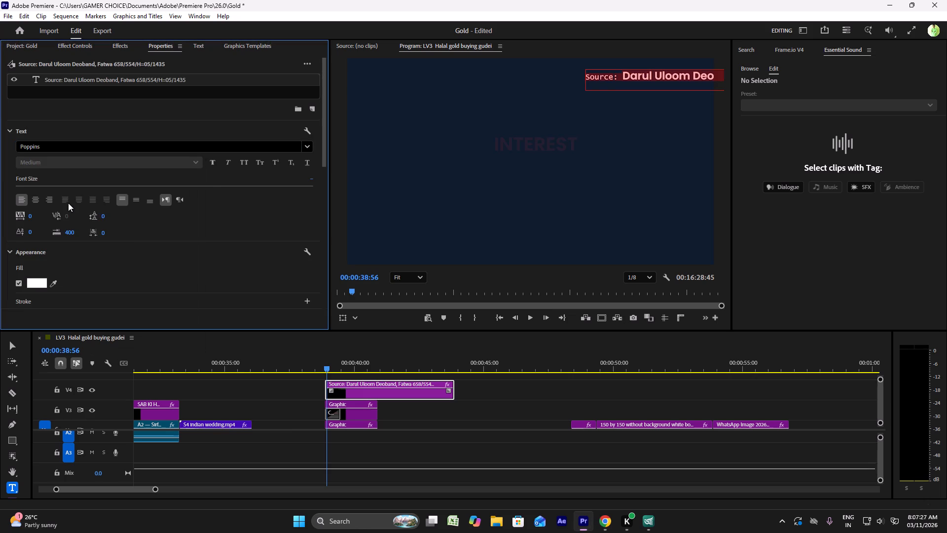
# Set the font style of the whole Darul Uloom Deoband source text to SemiBold.
pyautogui.click(46, 165)
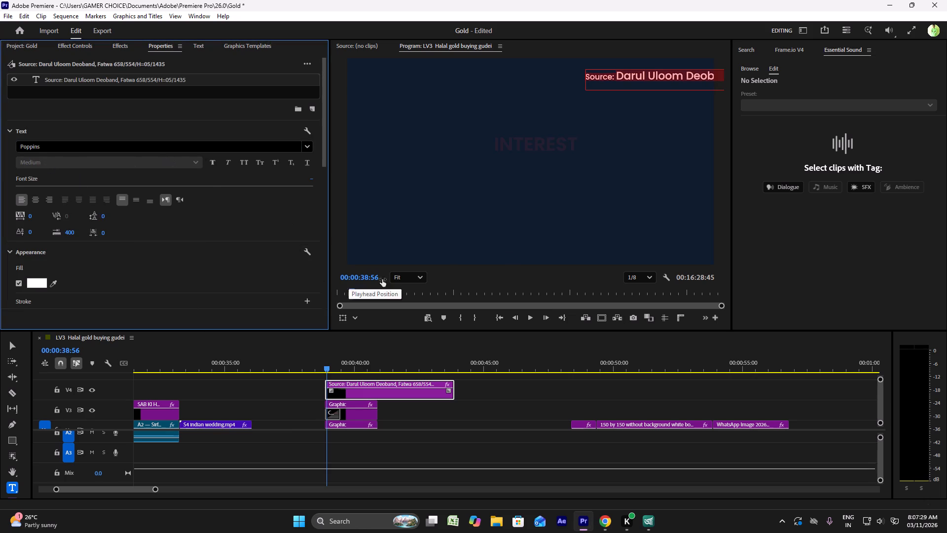
pyautogui.click(50, 166)
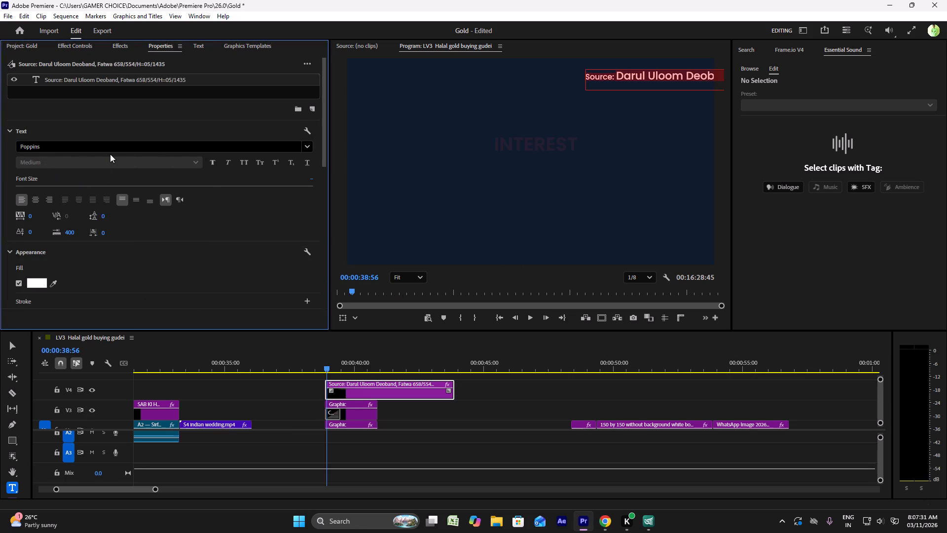
pyautogui.click(196, 160)
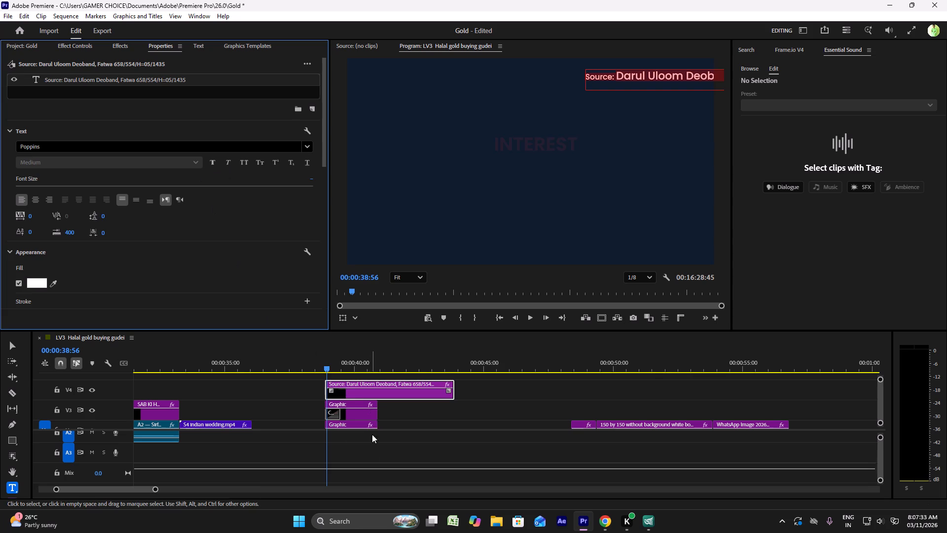
pyautogui.click(391, 412)
pyautogui.click(348, 368)
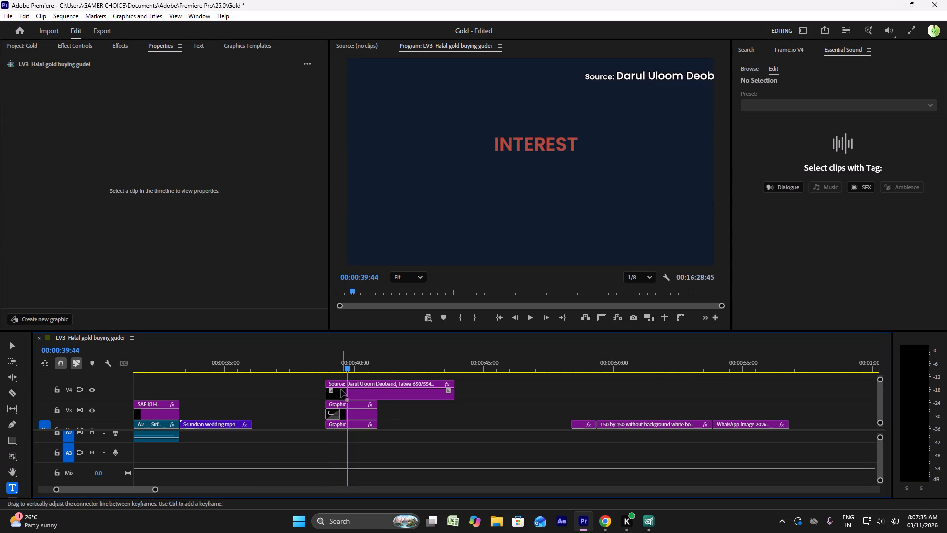
pyautogui.click(339, 393)
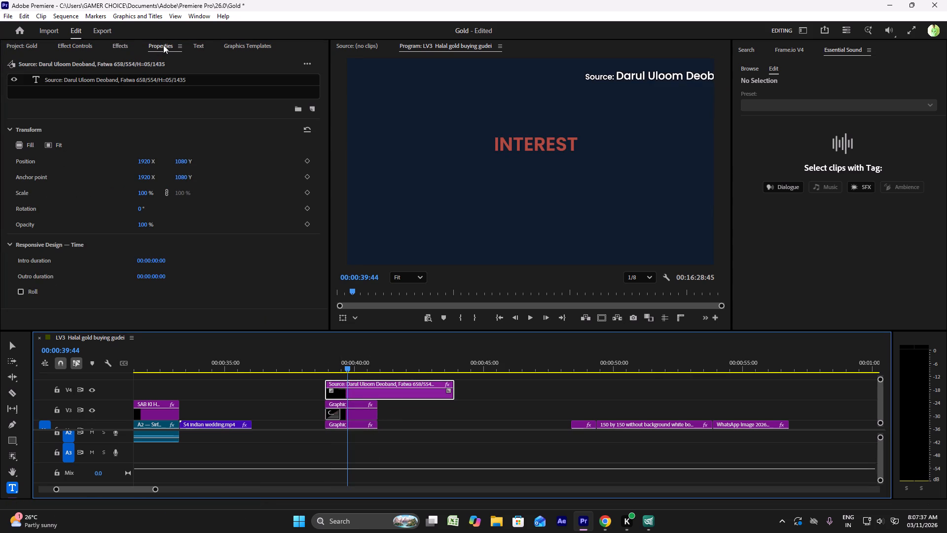
pyautogui.scroll(-10, 54, 229)
pyautogui.doubleClick(178, 77)
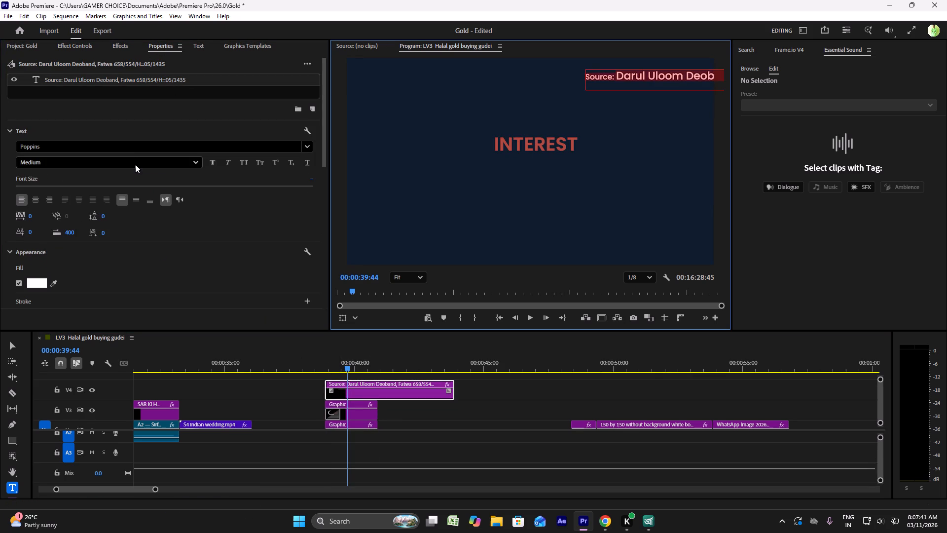
pyautogui.click(135, 165)
pyautogui.click(101, 189)
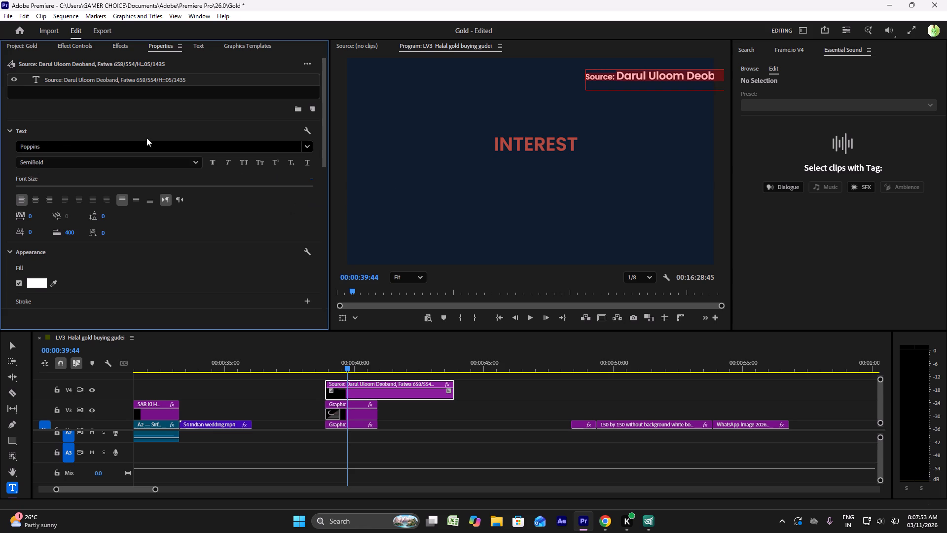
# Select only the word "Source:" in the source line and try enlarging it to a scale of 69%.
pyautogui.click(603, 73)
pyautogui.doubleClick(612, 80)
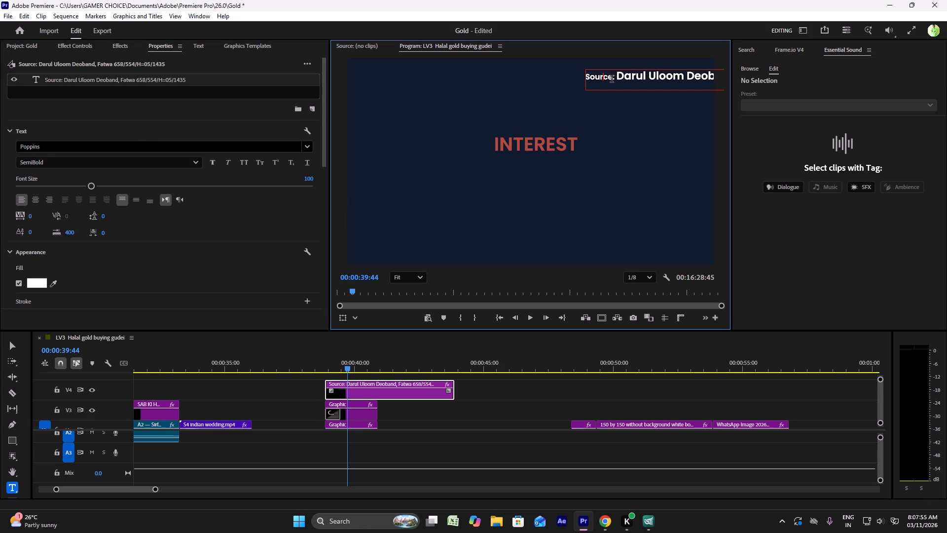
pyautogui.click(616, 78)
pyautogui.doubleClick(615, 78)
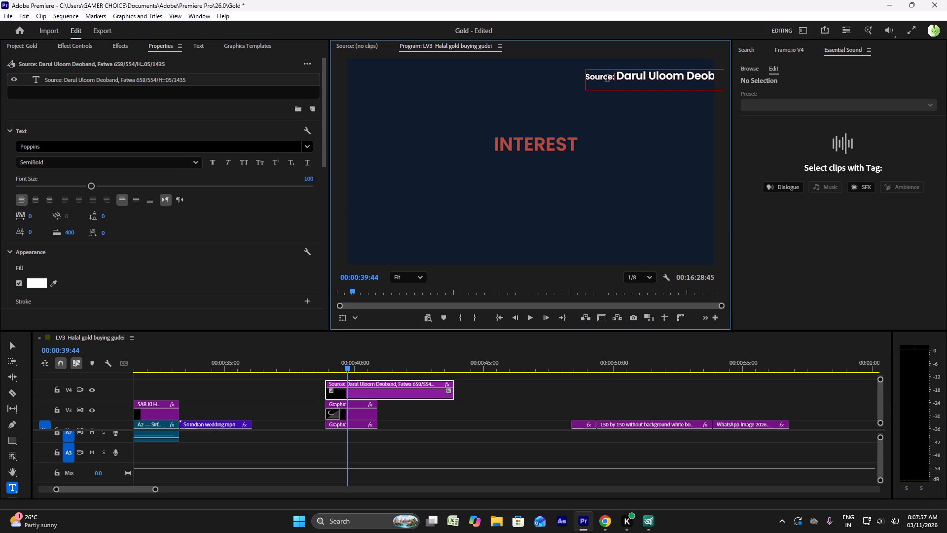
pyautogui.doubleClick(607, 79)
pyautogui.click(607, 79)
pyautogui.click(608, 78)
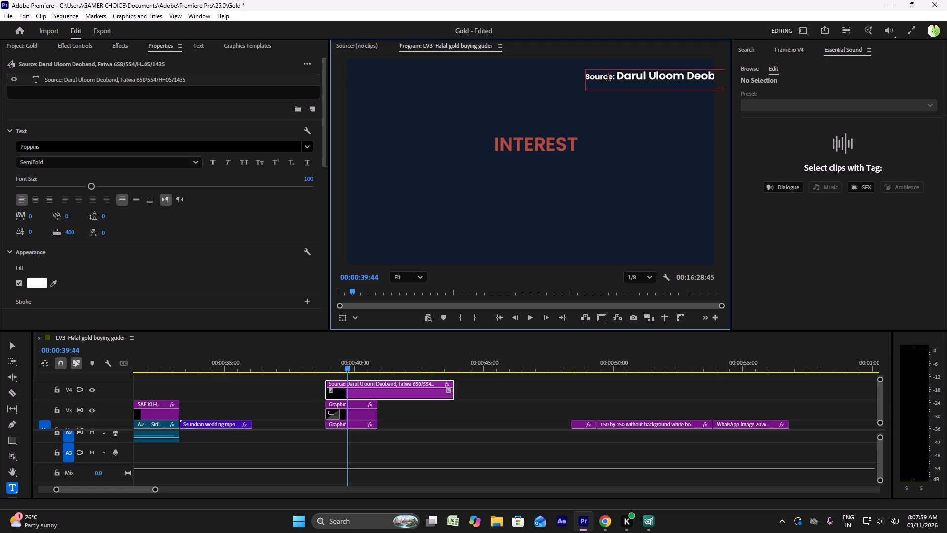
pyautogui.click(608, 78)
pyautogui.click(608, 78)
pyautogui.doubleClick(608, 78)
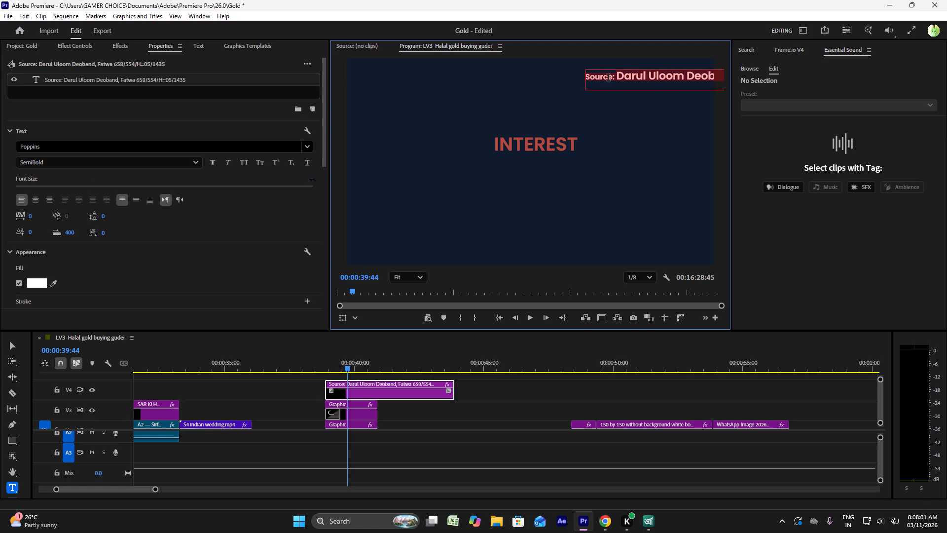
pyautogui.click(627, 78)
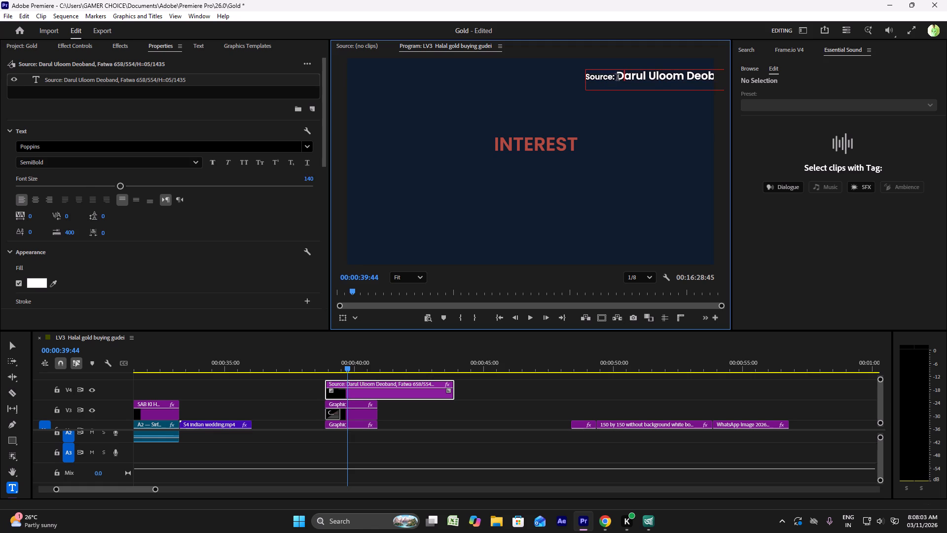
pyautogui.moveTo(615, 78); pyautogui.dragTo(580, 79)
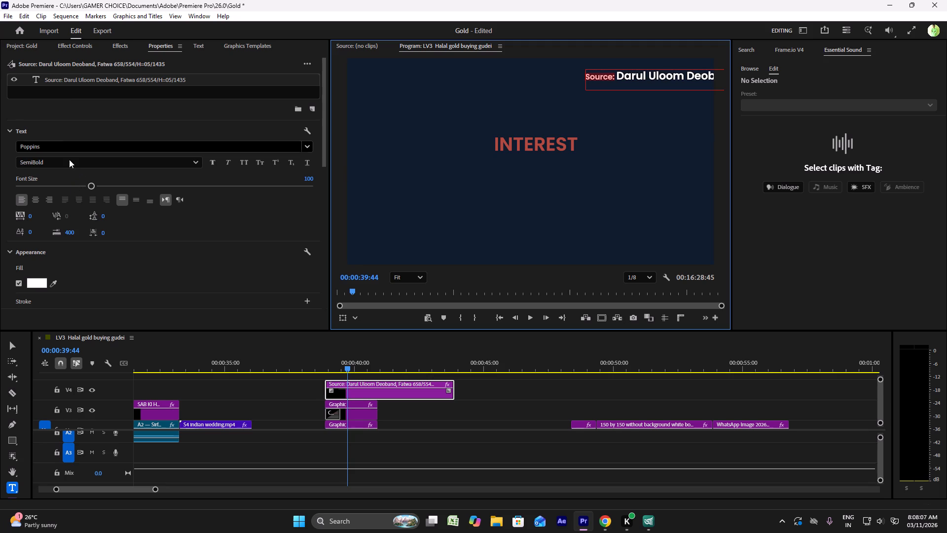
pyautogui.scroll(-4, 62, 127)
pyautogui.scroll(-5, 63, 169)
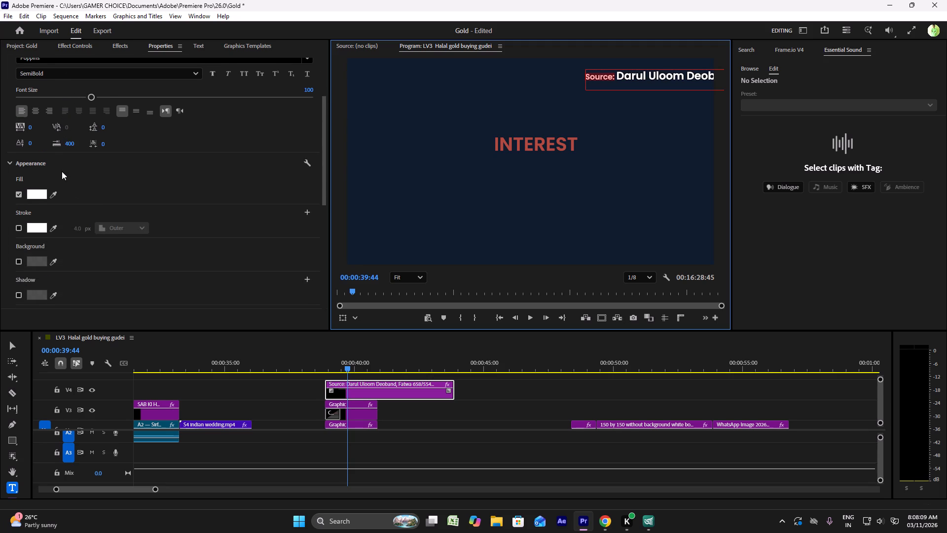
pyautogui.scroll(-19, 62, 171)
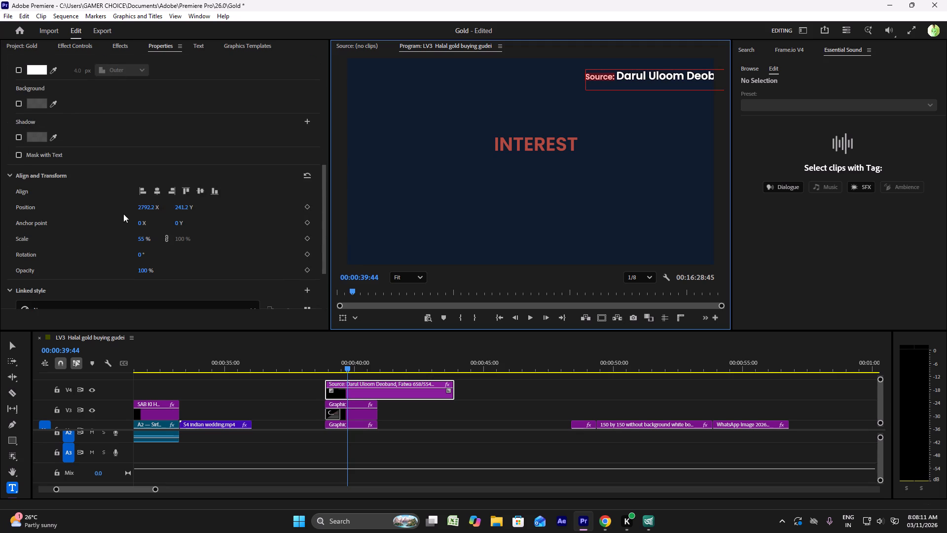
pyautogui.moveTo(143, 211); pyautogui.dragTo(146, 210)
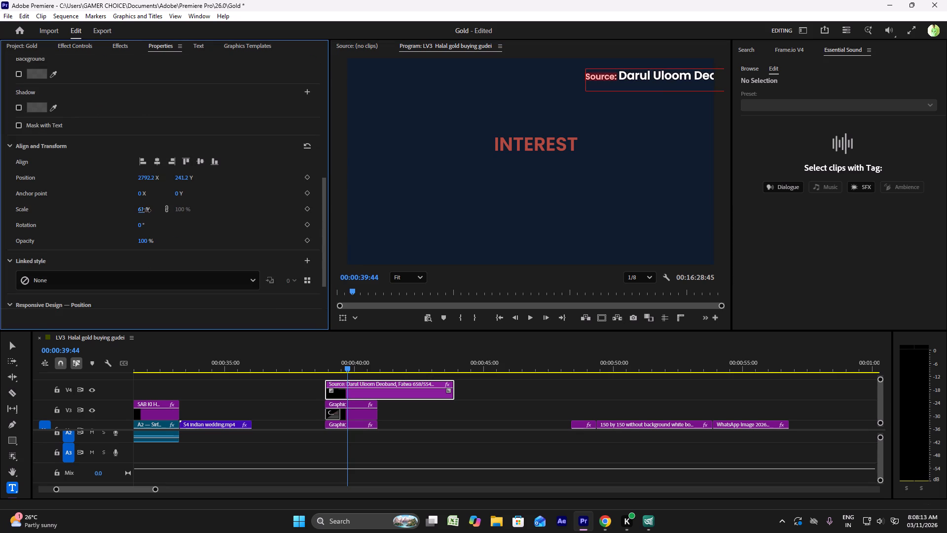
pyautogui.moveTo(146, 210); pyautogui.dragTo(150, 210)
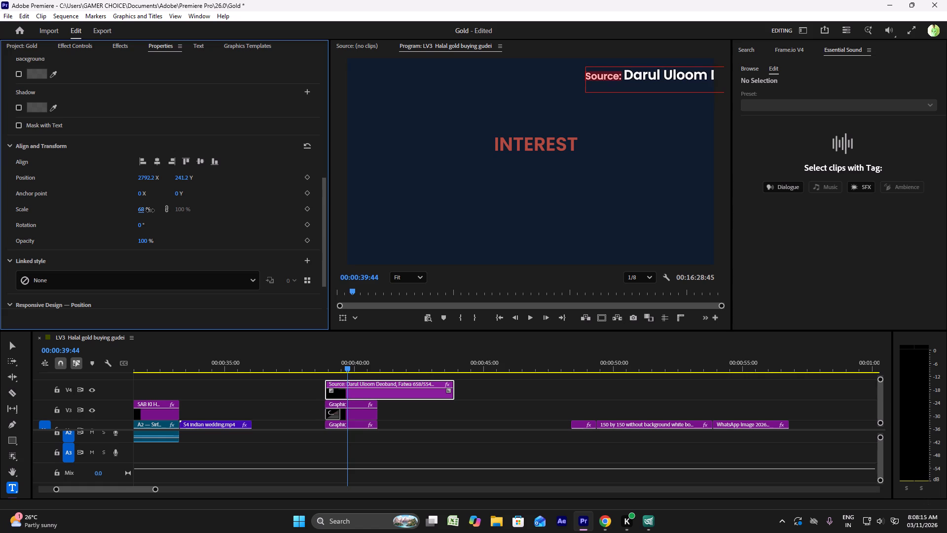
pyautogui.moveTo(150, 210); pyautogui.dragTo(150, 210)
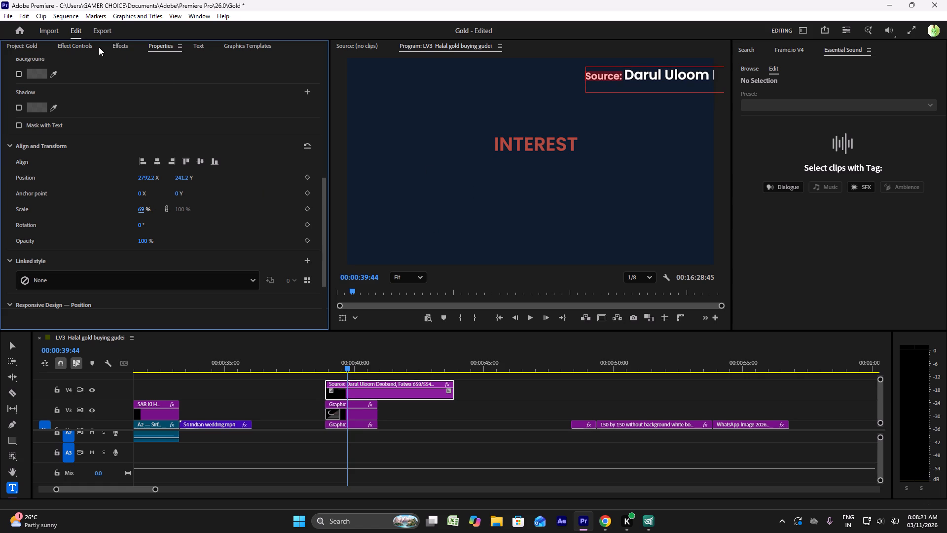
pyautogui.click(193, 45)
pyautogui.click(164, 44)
# Select the entire source line and reduce its scale to 43%.
pyautogui.tripleClick(627, 77)
pyautogui.click(627, 77)
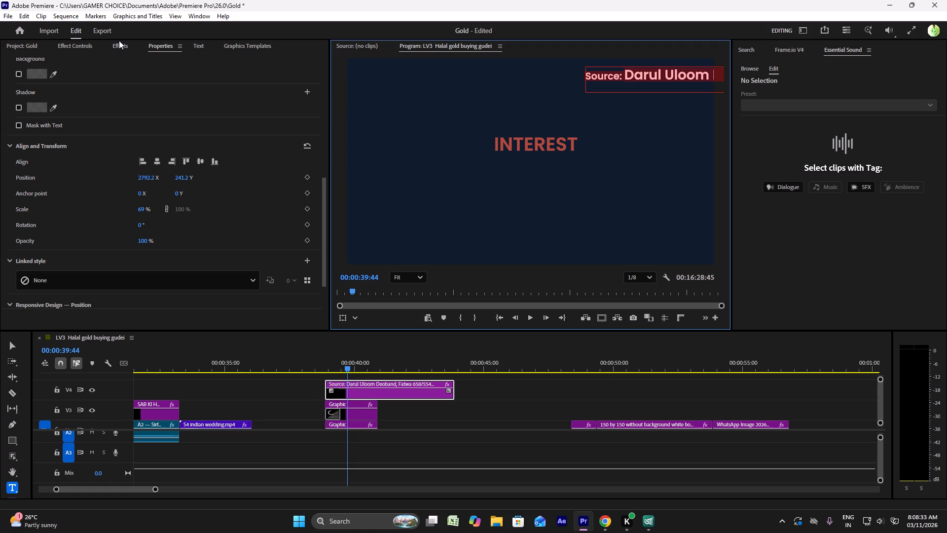
pyautogui.moveTo(140, 211); pyautogui.dragTo(127, 211)
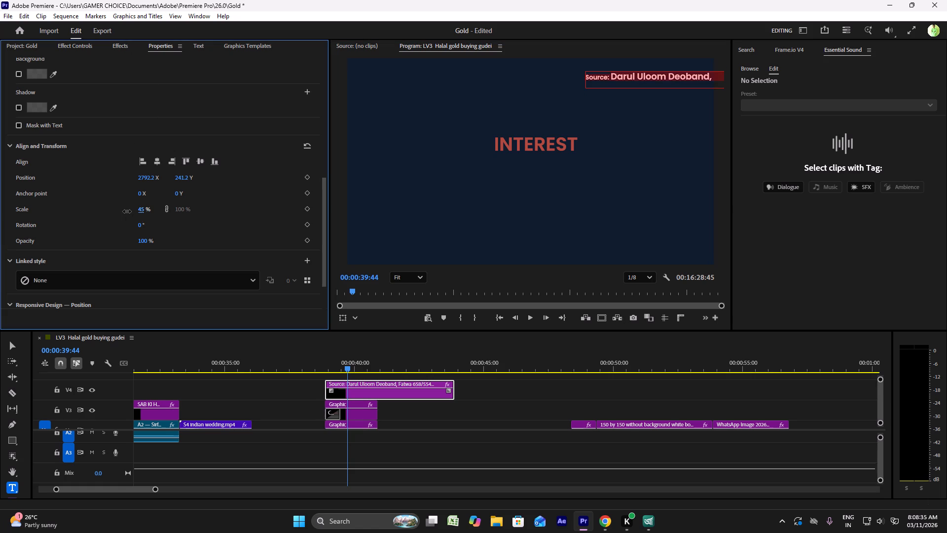
pyautogui.moveTo(127, 211); pyautogui.dragTo(126, 211)
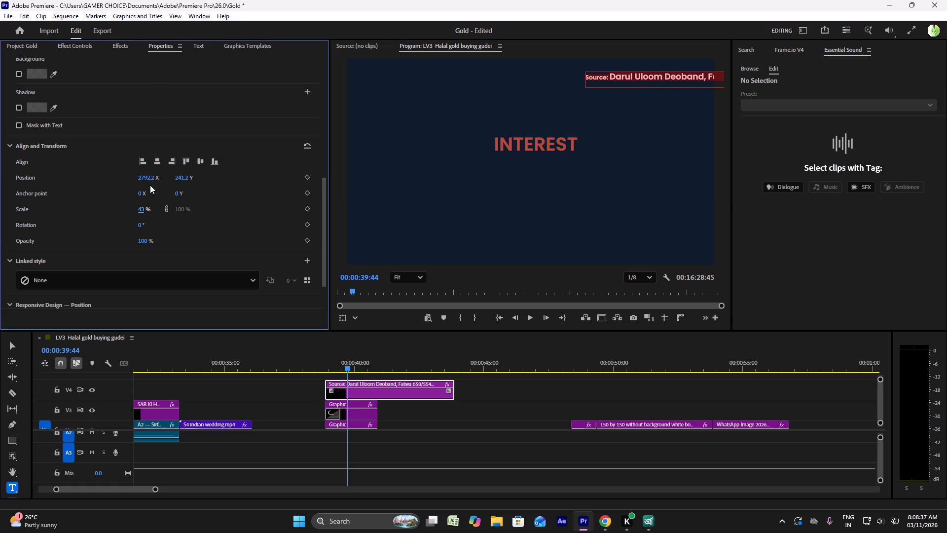
# Shift the Darul Uloom Deoband source text leftward in the frame to a horizontal position of 2115.
pyautogui.moveTo(146, 180); pyautogui.dragTo(36, 174)
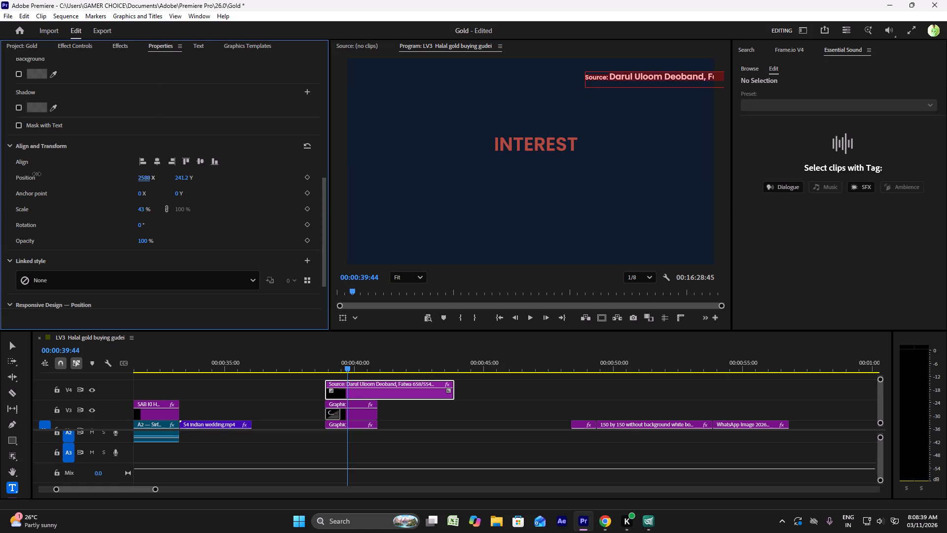
pyautogui.moveTo(36, 174); pyautogui.dragTo(0, 184)
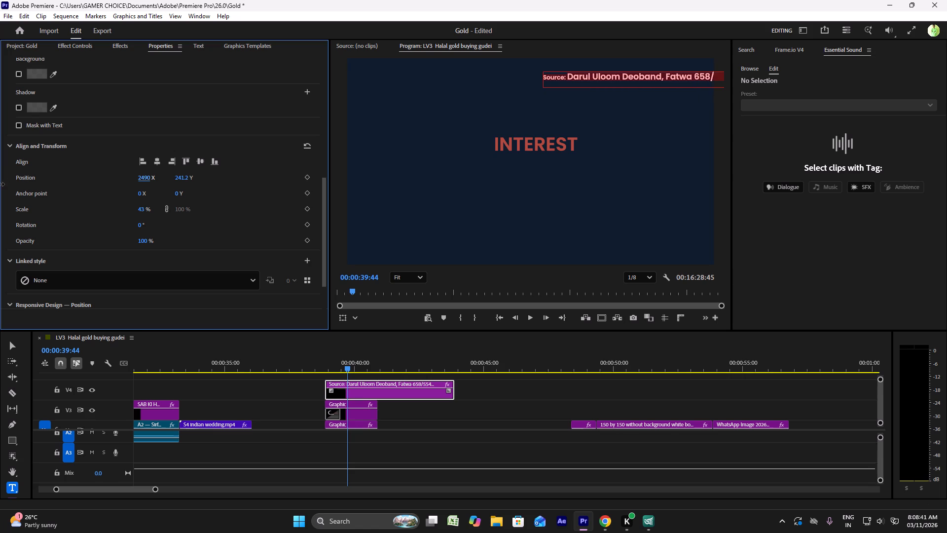
pyautogui.moveTo(0, 184); pyautogui.dragTo(0, 181)
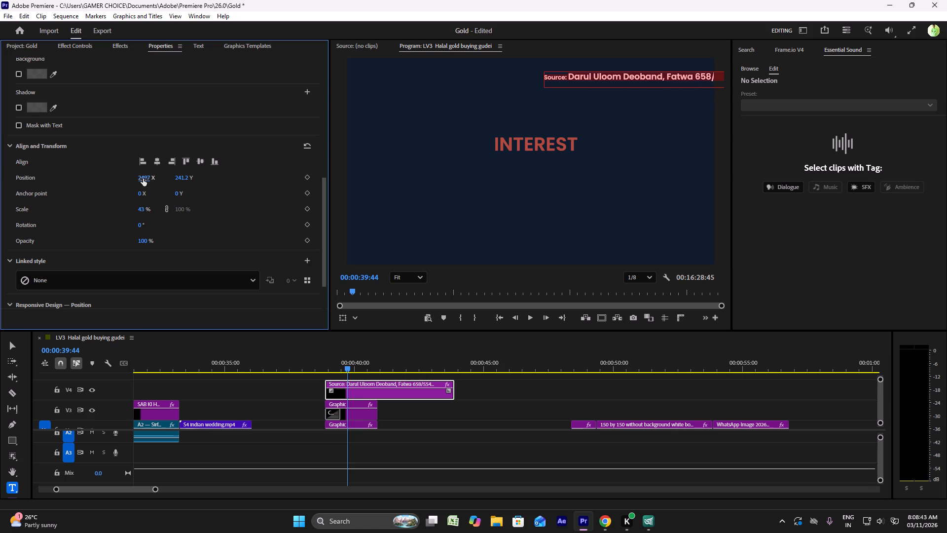
pyautogui.moveTo(143, 178); pyautogui.dragTo(62, 173)
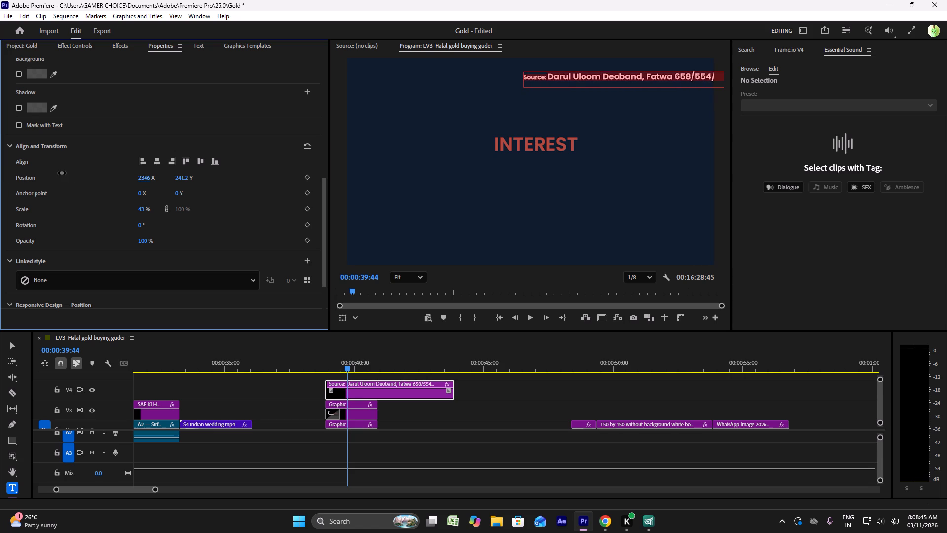
pyautogui.moveTo(62, 173); pyautogui.dragTo(11, 175)
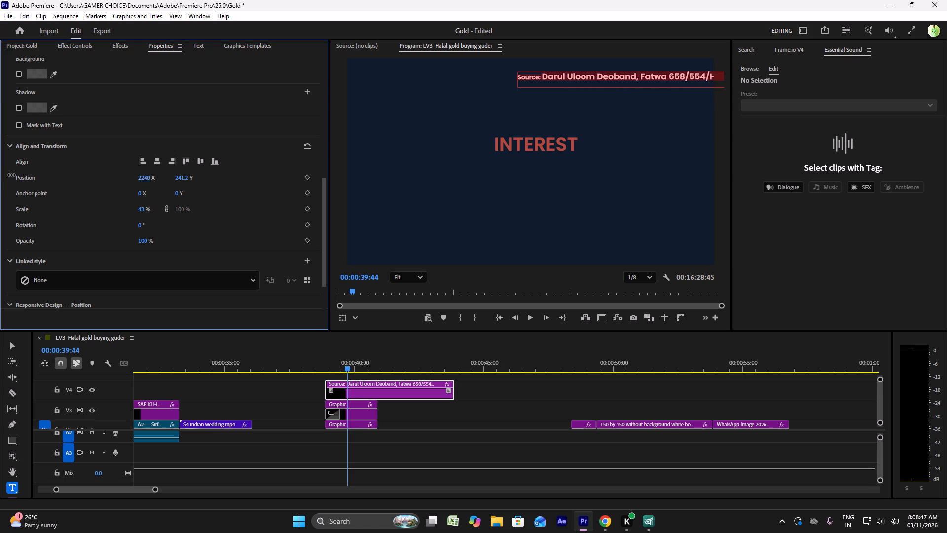
pyautogui.moveTo(11, 175); pyautogui.dragTo(0, 142)
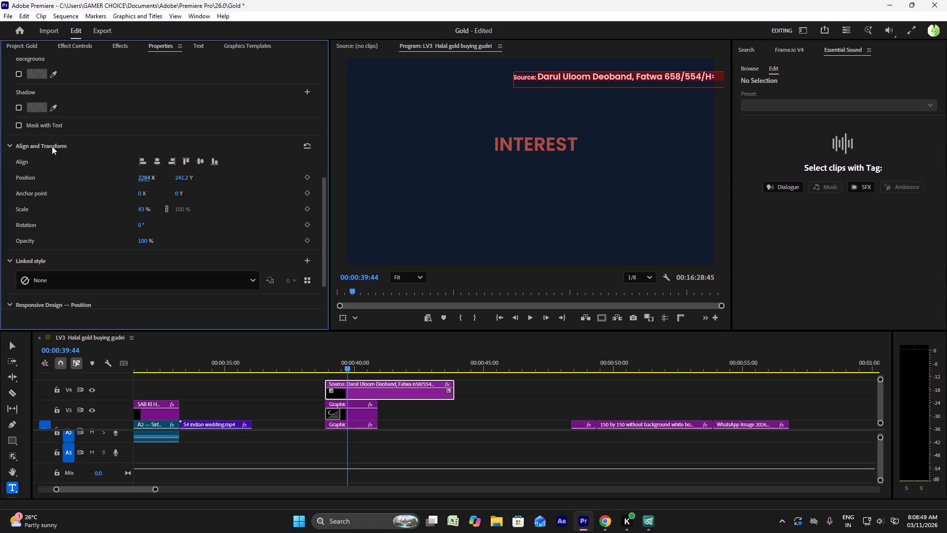
pyautogui.moveTo(144, 179); pyautogui.dragTo(69, 175)
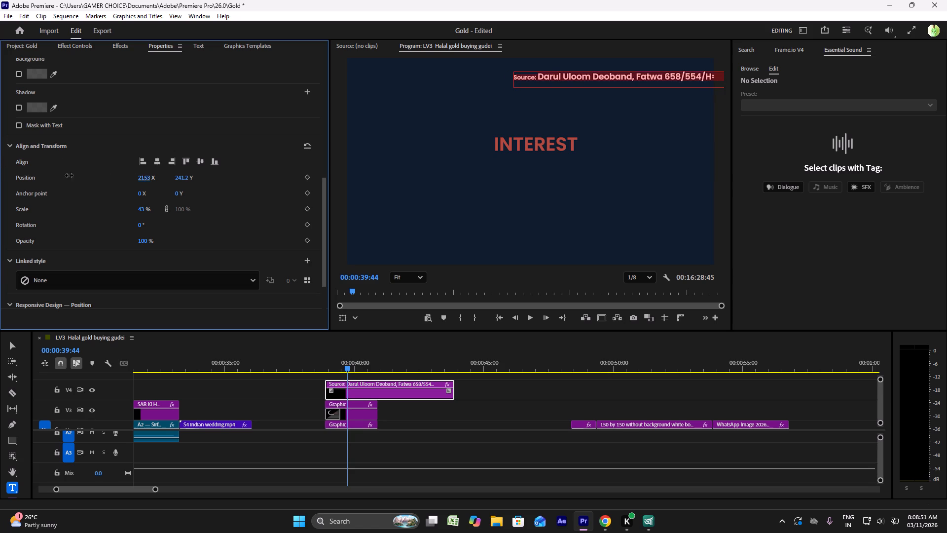
pyautogui.moveTo(69, 175); pyautogui.dragTo(55, 174)
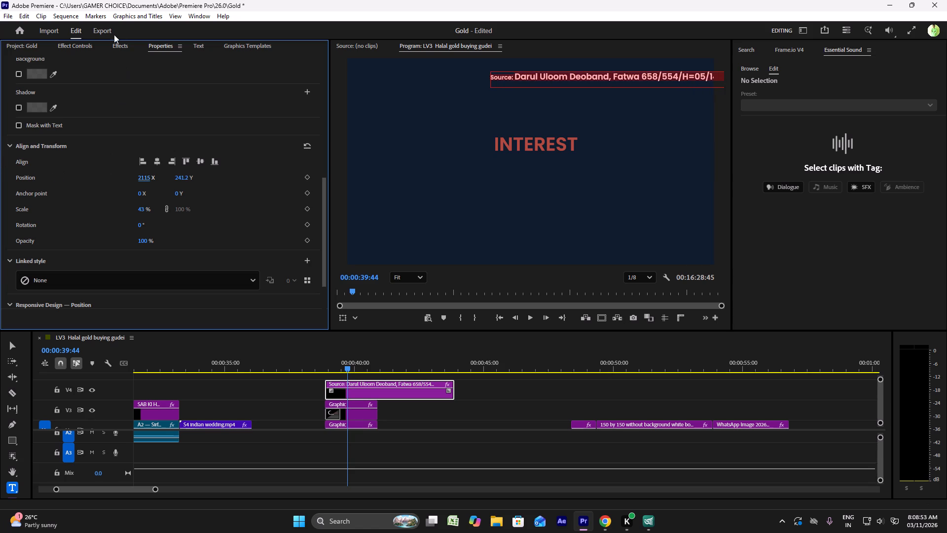
# Reduce the source line clip's Motion scale to 117.
pyautogui.click(66, 45)
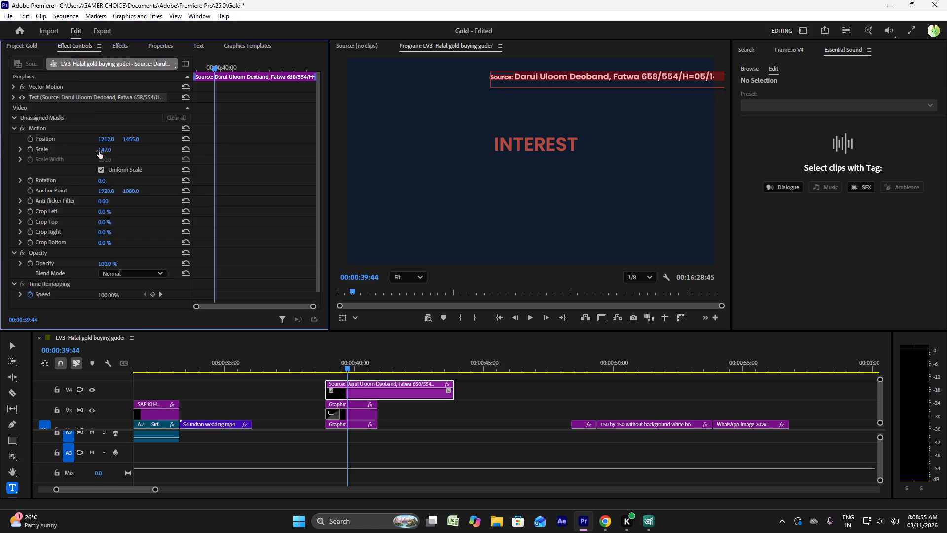
pyautogui.moveTo(102, 151); pyautogui.dragTo(87, 152)
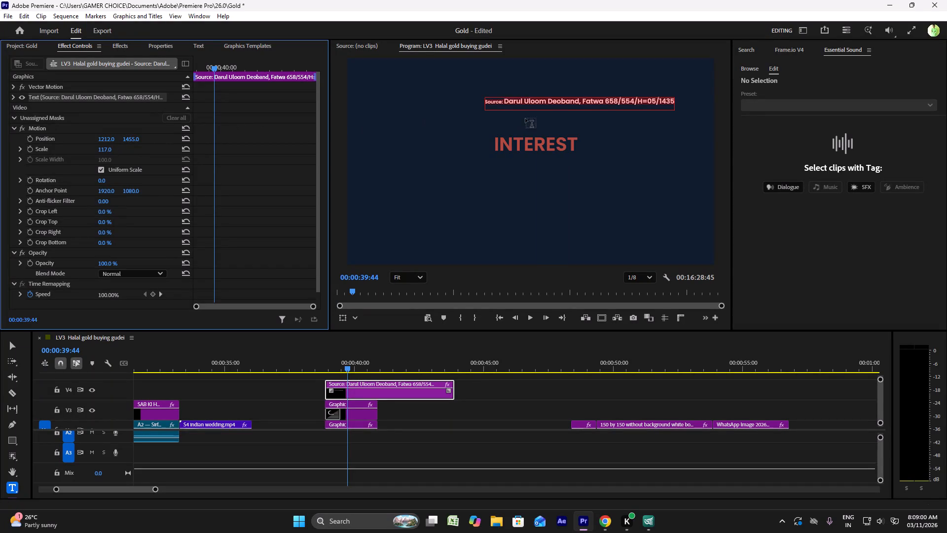
# Replace the small word "Source:" at the start of the source line with a capital "S" matching the remaining text's size.
pyautogui.click(500, 107)
pyautogui.click(504, 105)
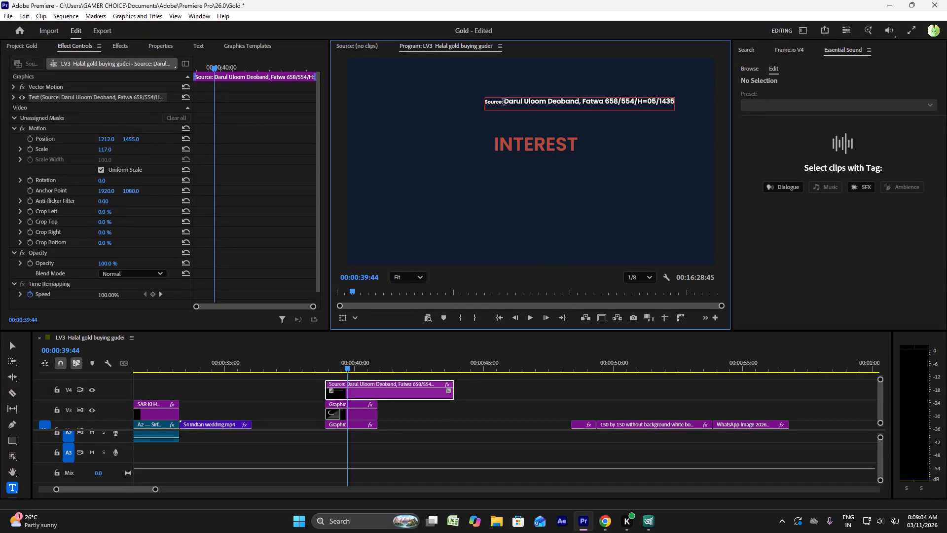
pyautogui.moveTo(504, 103); pyautogui.dragTo(486, 104)
pyautogui.moveTo(486, 104); pyautogui.dragTo(483, 104)
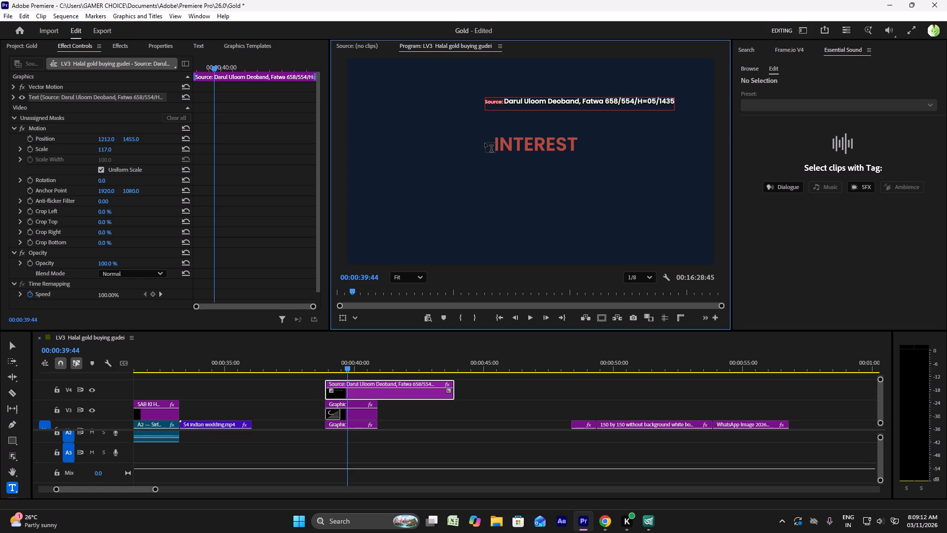
pyautogui.hotkey('shift', 's')
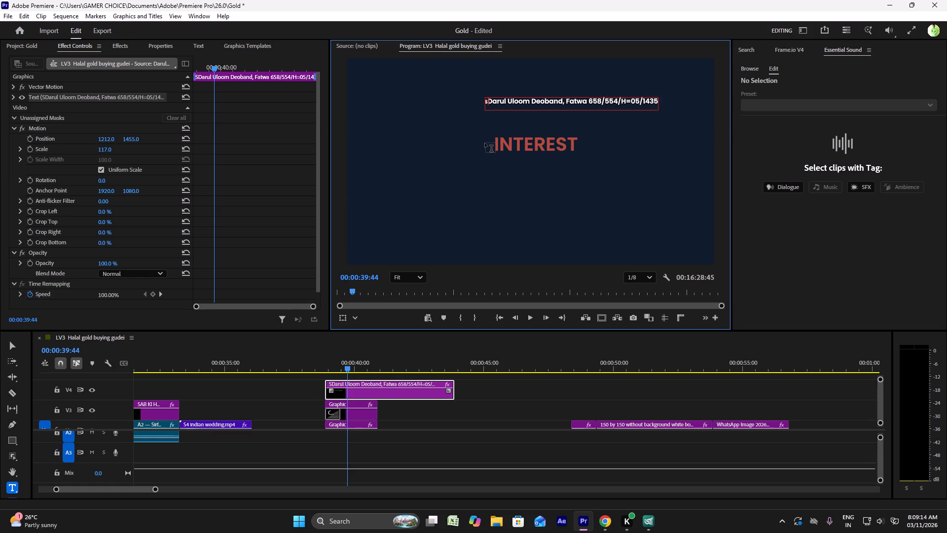
pyautogui.press('BackSpace')
pyautogui.press('s')
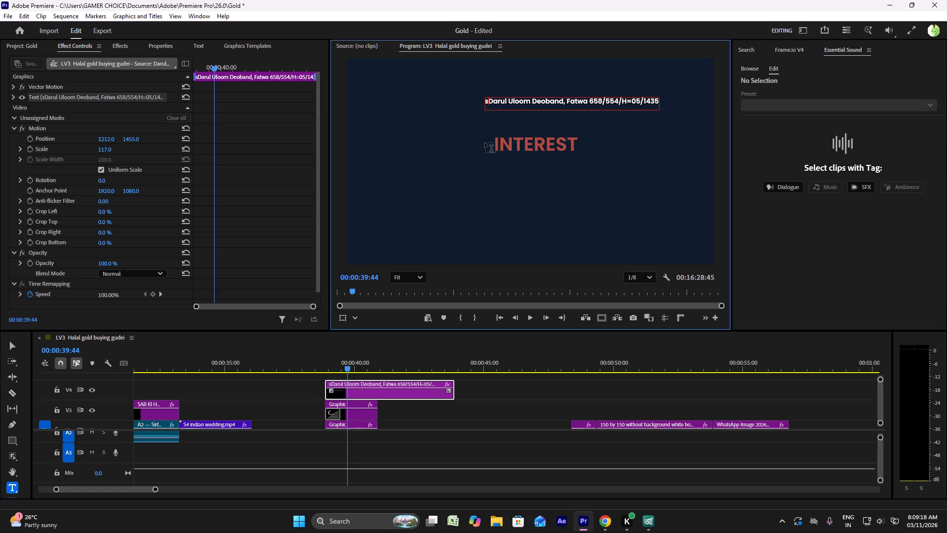
pyautogui.press('BackSpace')
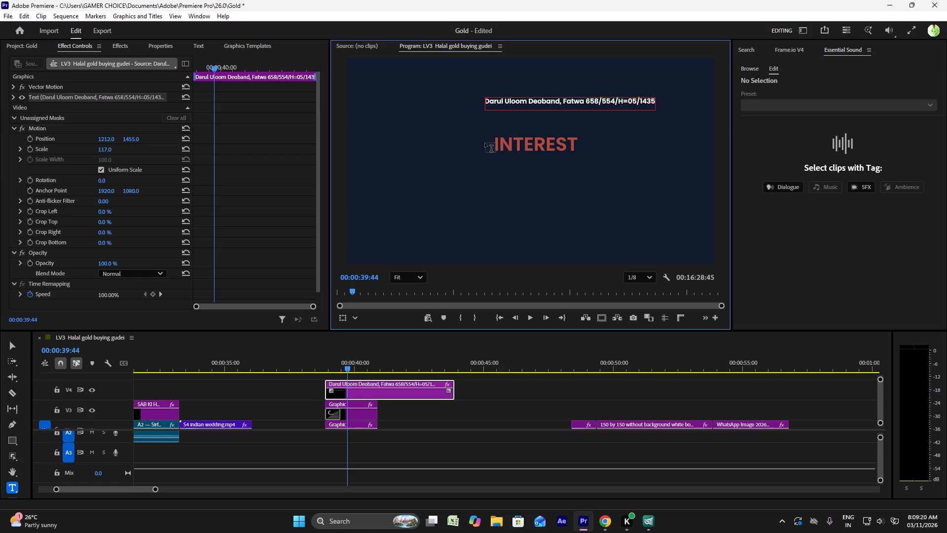
pyautogui.hotkey('shift', 's')
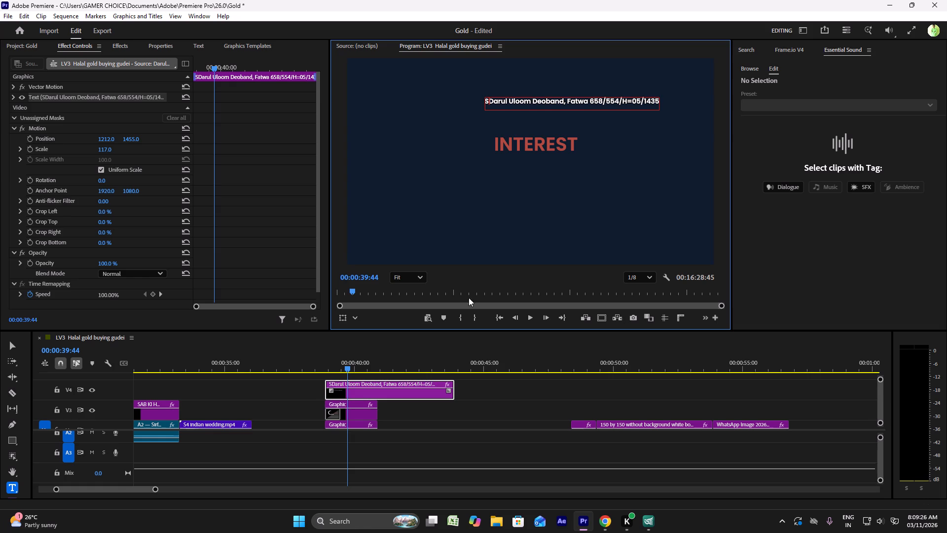
# Check the SOURCE LINE example in the editor brief in Chrome and complete the word "Source" before Darul Uloom Deoband in Premiere.
pyautogui.click(599, 523)
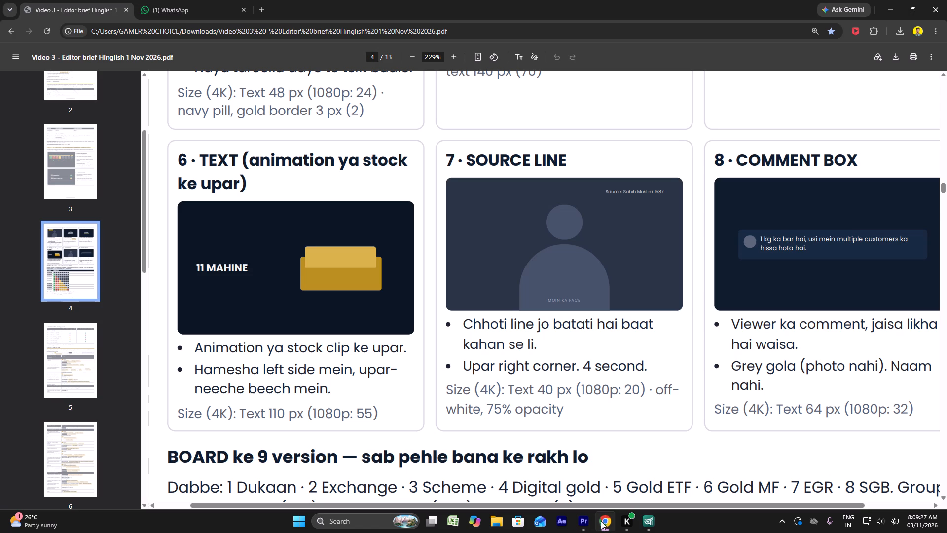
pyautogui.keyDown('ctrl'); pyautogui.scroll(-2, 417, 333); pyautogui.keyUp('ctrl')
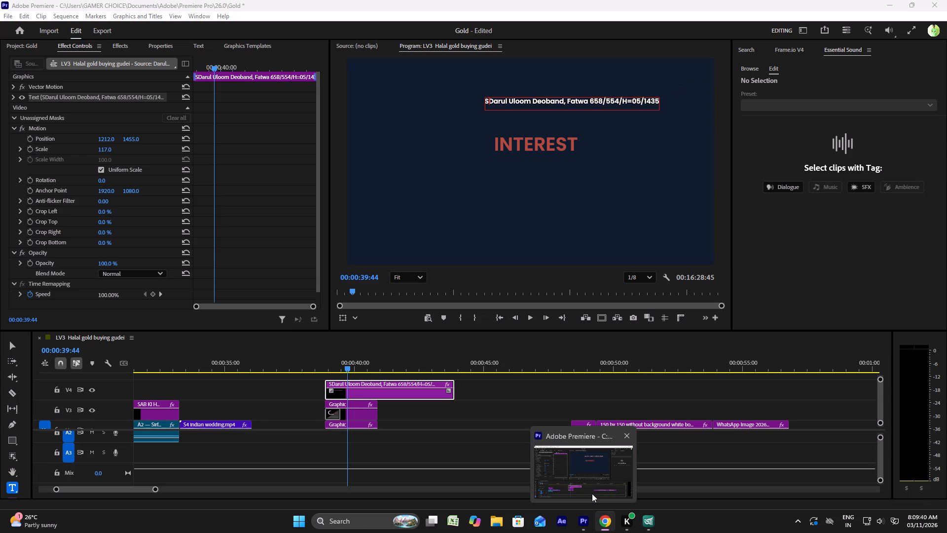
pyautogui.click(592, 494)
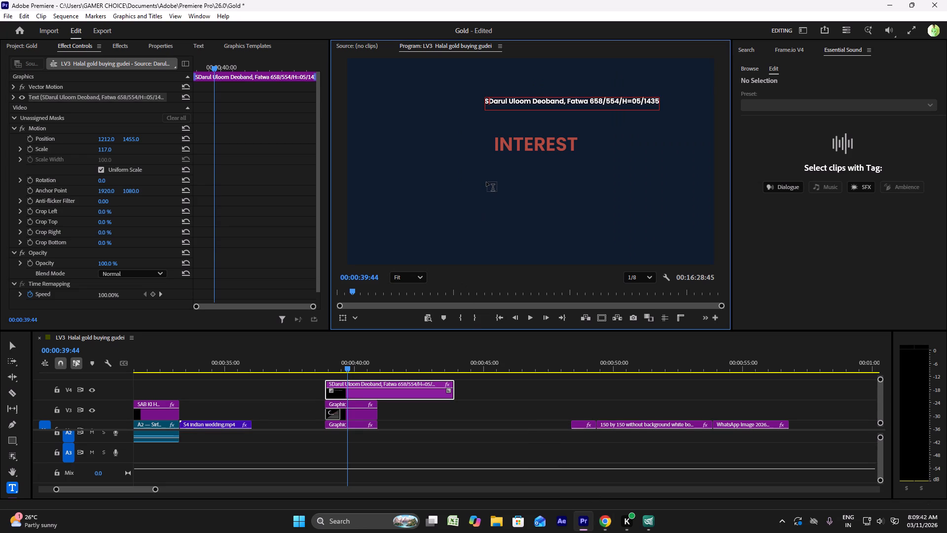
pyautogui.write('ou')
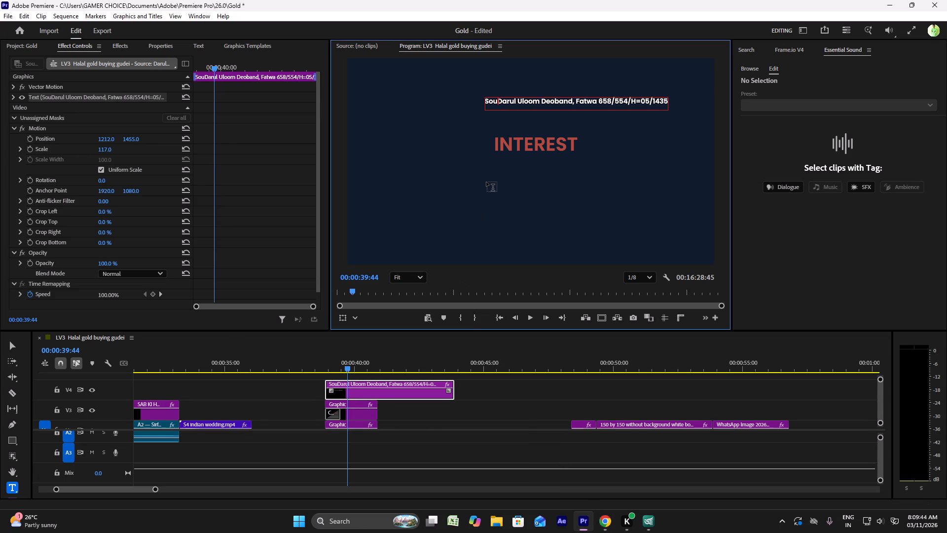
pyautogui.click(601, 519)
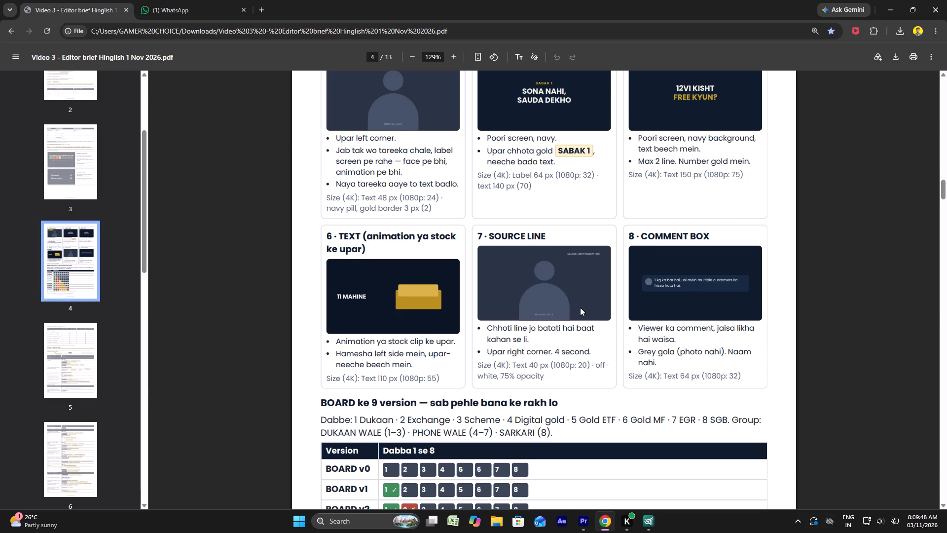
pyautogui.keyDown('ctrl'); pyautogui.scroll(4, 580, 307); pyautogui.keyUp('ctrl')
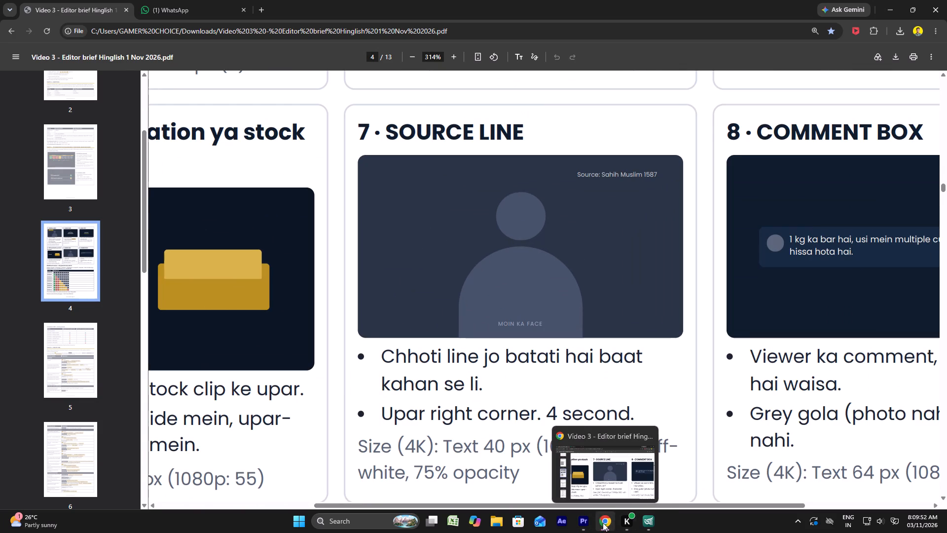
pyautogui.click(584, 523)
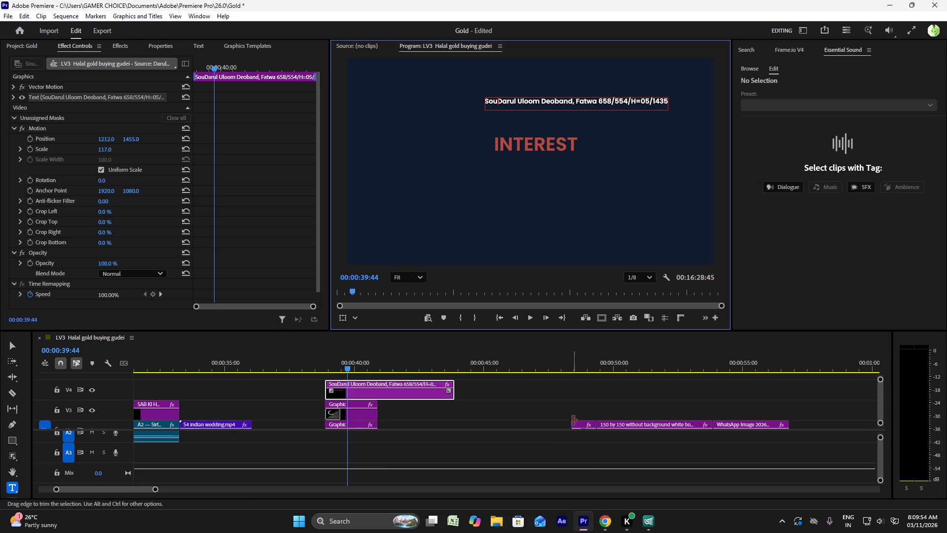
pyautogui.press('r')
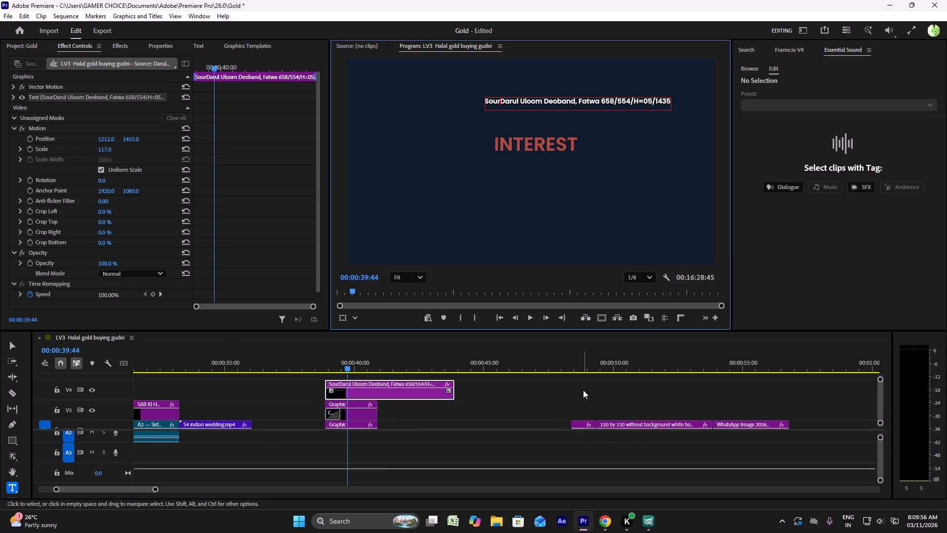
pyautogui.click(603, 520)
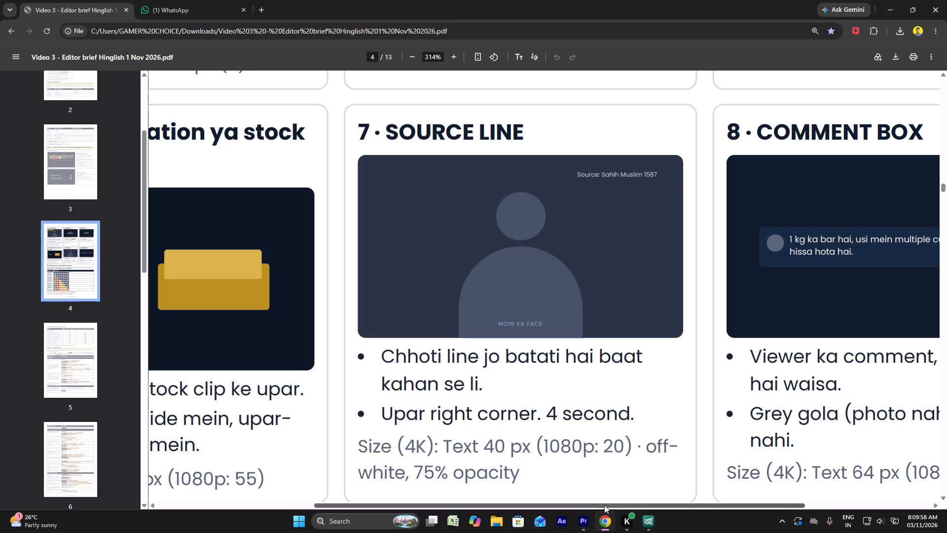
pyautogui.click(587, 521)
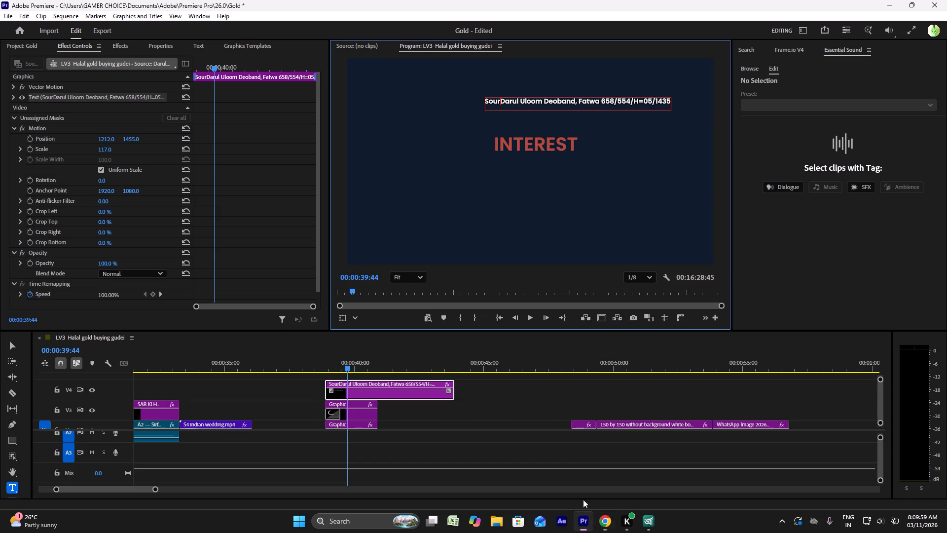
pyautogui.write('ce')
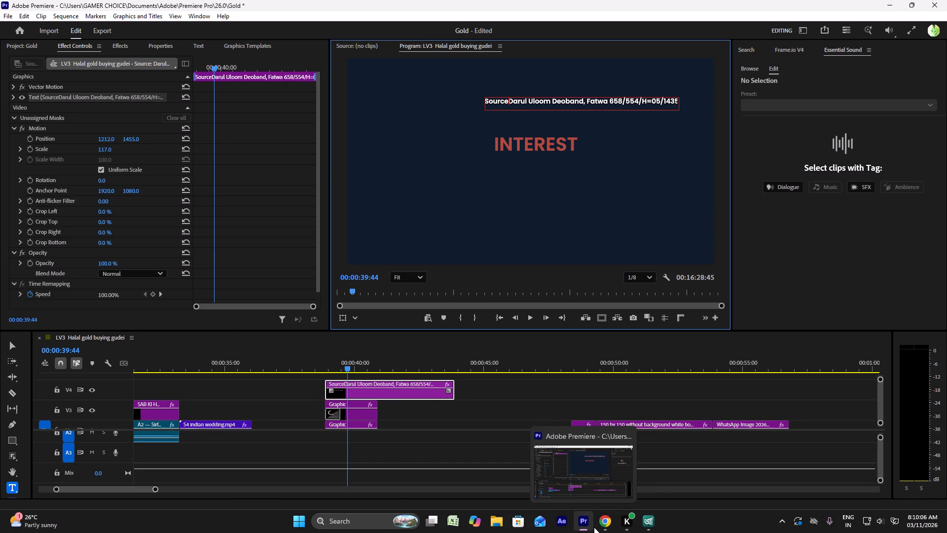
# Add a colon and a space after "Source" in the source line.
pyautogui.press(';')
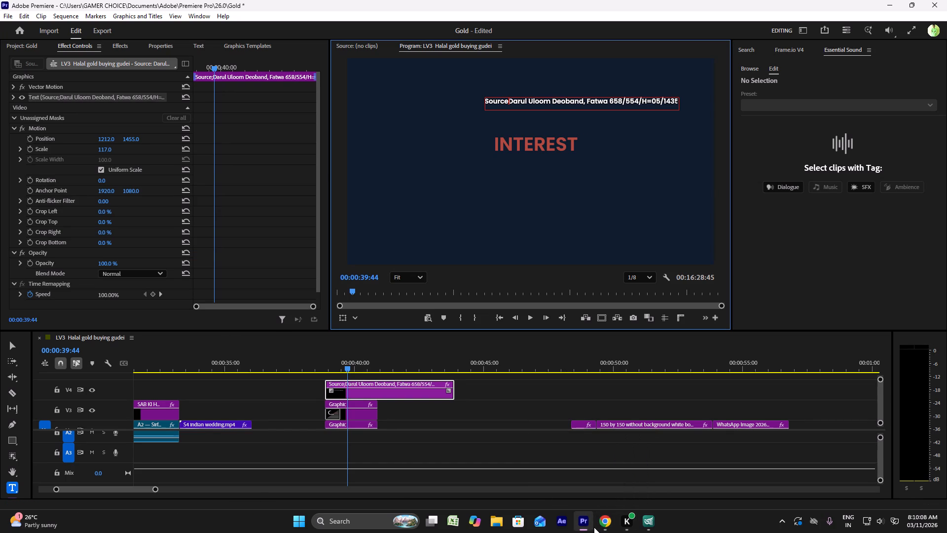
pyautogui.press('BackSpace')
pyautogui.hotkey('shift', ':')
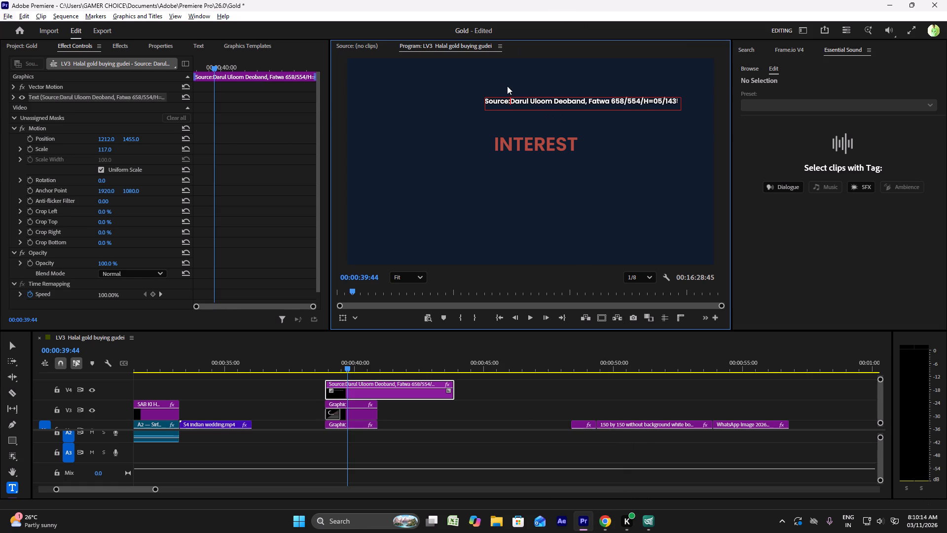
pyautogui.press('space')
pyautogui.click(511, 101)
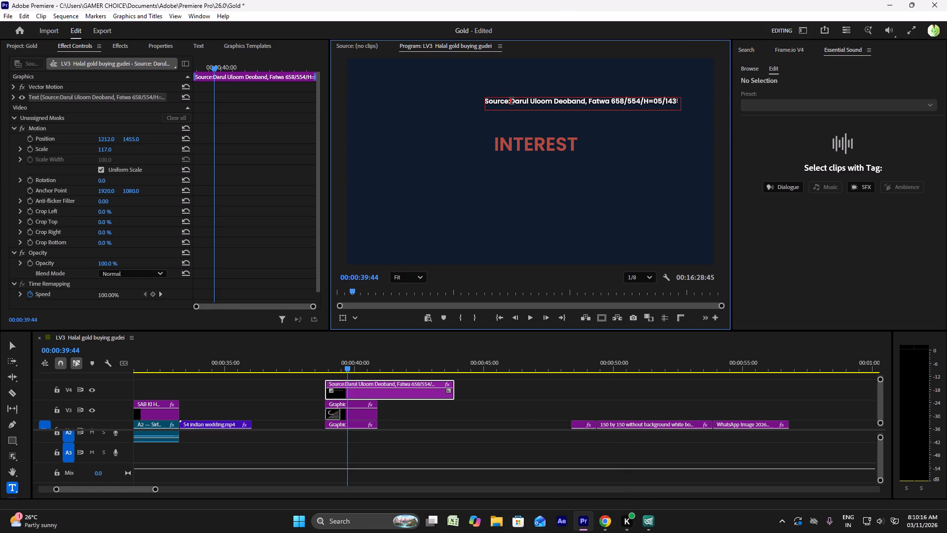
pyautogui.click(511, 102)
pyautogui.press('space')
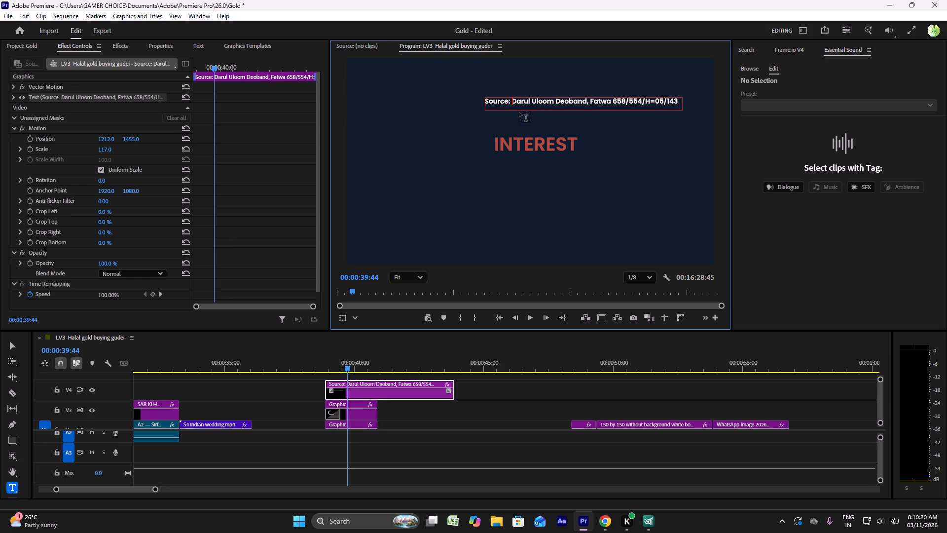
pyautogui.press('BackSpace')
pyautogui.press('space')
# Move the source line clip down and to the right, setting its Motion position to about 1345, 1584.
pyautogui.moveTo(133, 140); pyautogui.dragTo(196, 134)
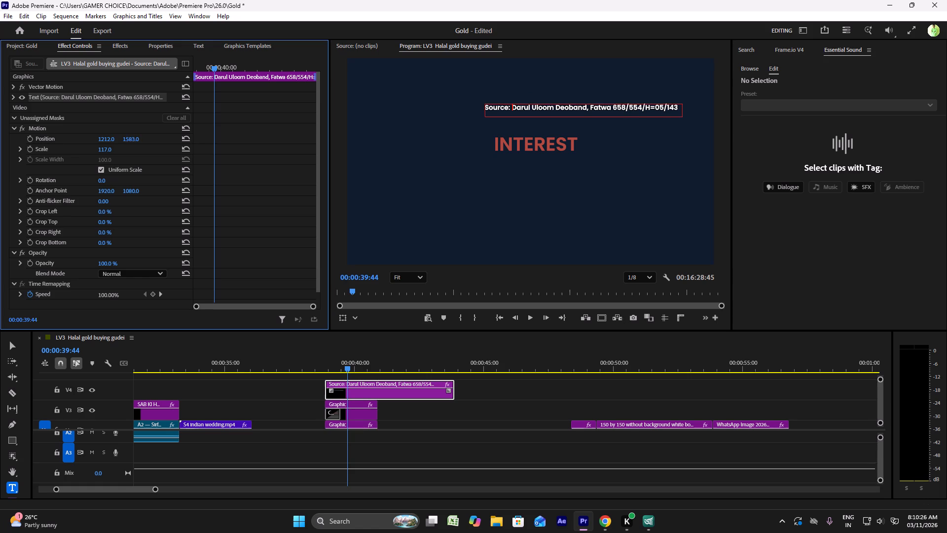
pyautogui.moveTo(196, 134); pyautogui.dragTo(196, 134)
pyautogui.moveTo(109, 140); pyautogui.dragTo(179, 141)
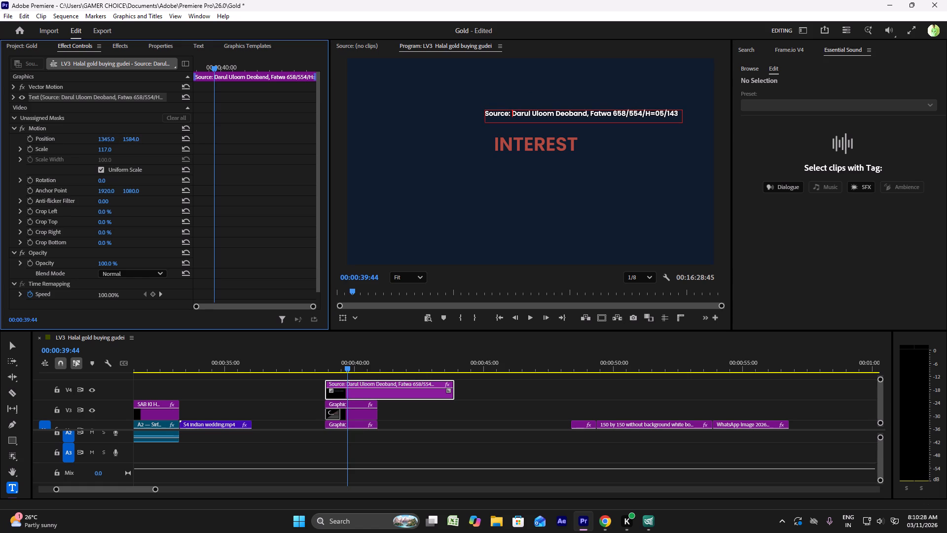
# Move the source line into the frame's upper right corner, setting its Motion position to about 1539, 1170.
pyautogui.moveTo(179, 141); pyautogui.dragTo(230, 130)
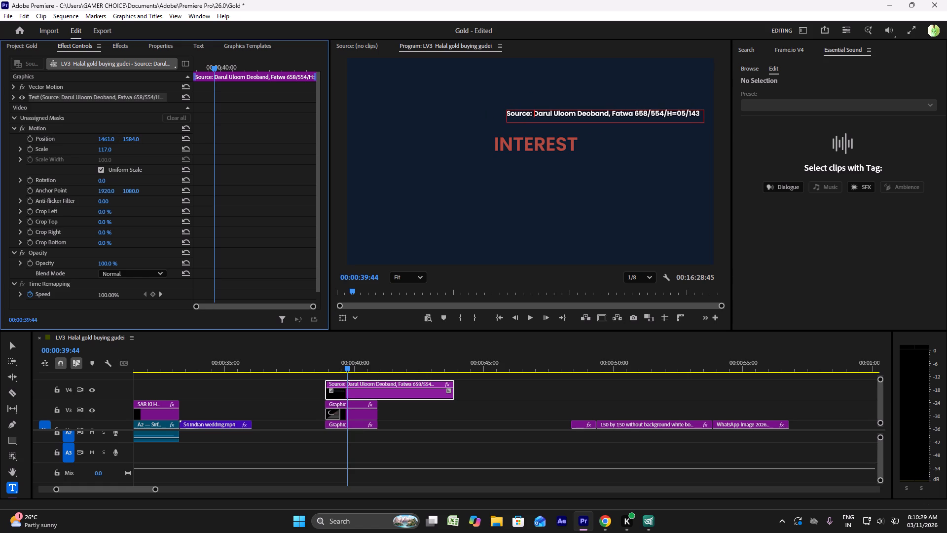
pyautogui.moveTo(230, 130); pyautogui.dragTo(257, 121)
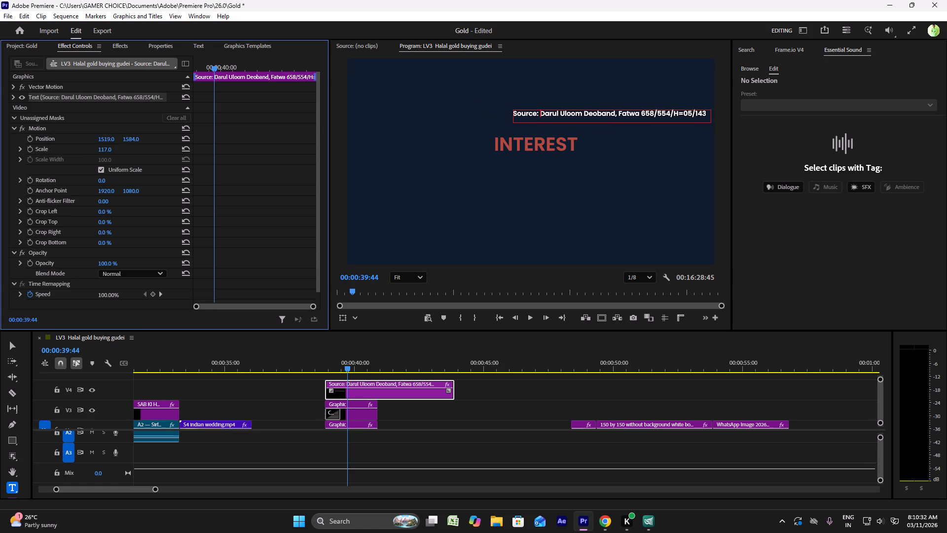
pyautogui.moveTo(257, 121); pyautogui.dragTo(266, 119)
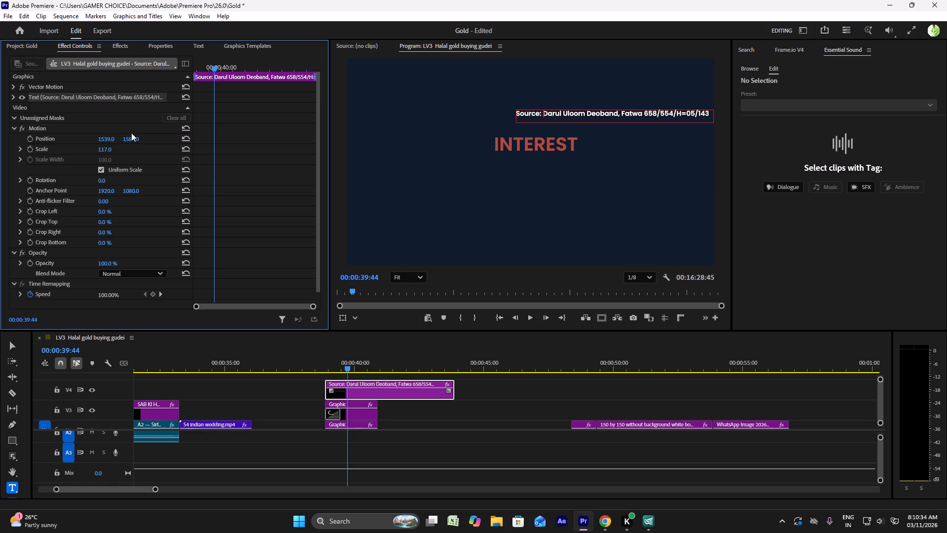
pyautogui.moveTo(133, 136); pyautogui.dragTo(110, 136)
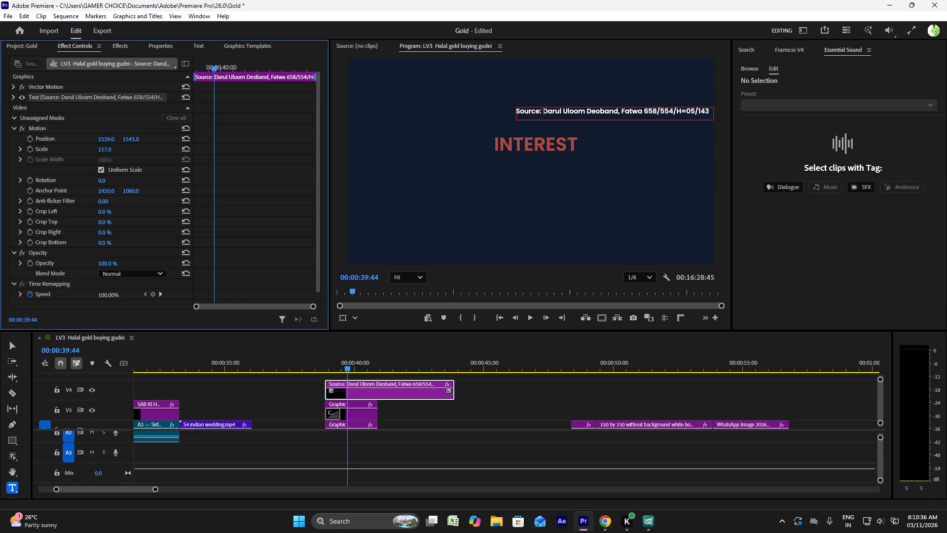
pyautogui.moveTo(110, 136); pyautogui.dragTo(117, 132)
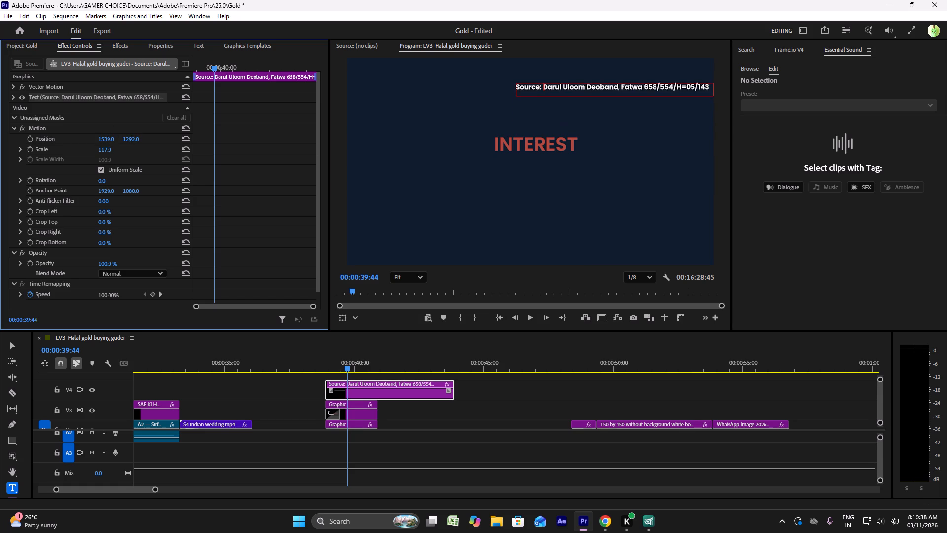
pyautogui.moveTo(117, 132); pyautogui.dragTo(59, 125)
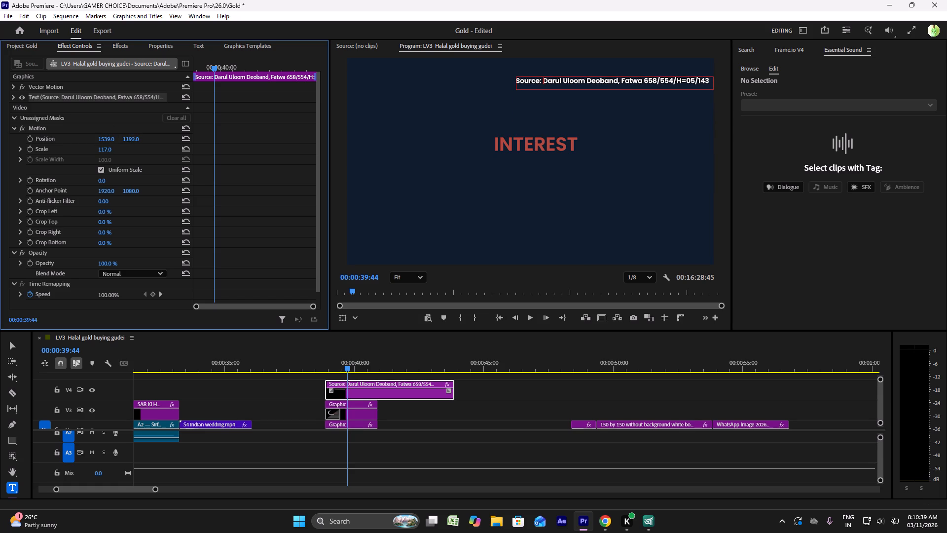
pyautogui.moveTo(59, 125); pyautogui.dragTo(46, 123)
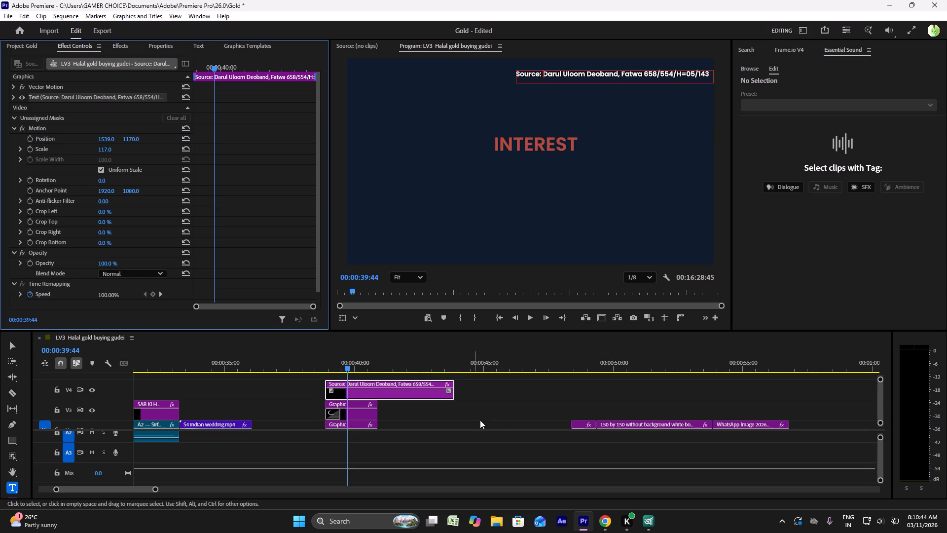
# Trim the end of the source line clip on V4 to match the end of the graphic clips below it.
pyautogui.moveTo(460, 390); pyautogui.dragTo(384, 391)
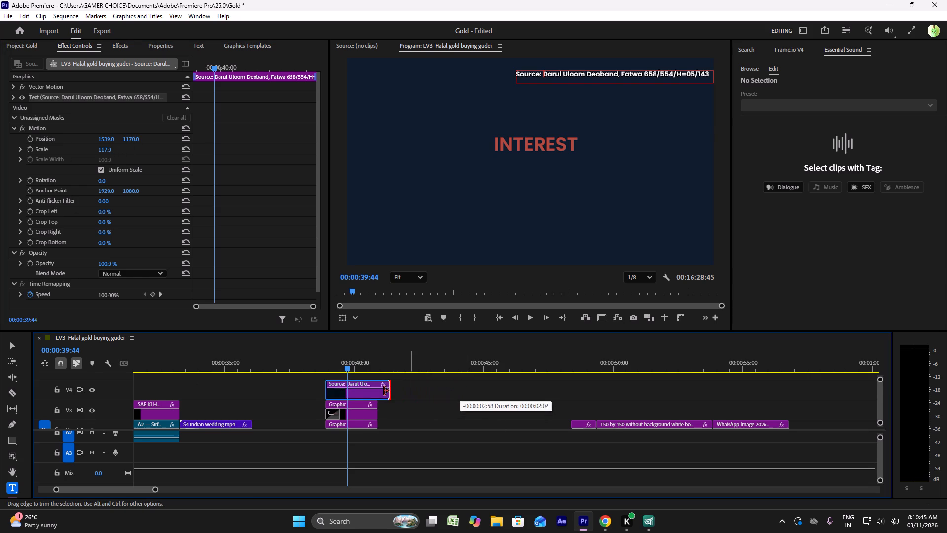
pyautogui.moveTo(384, 391); pyautogui.dragTo(381, 391)
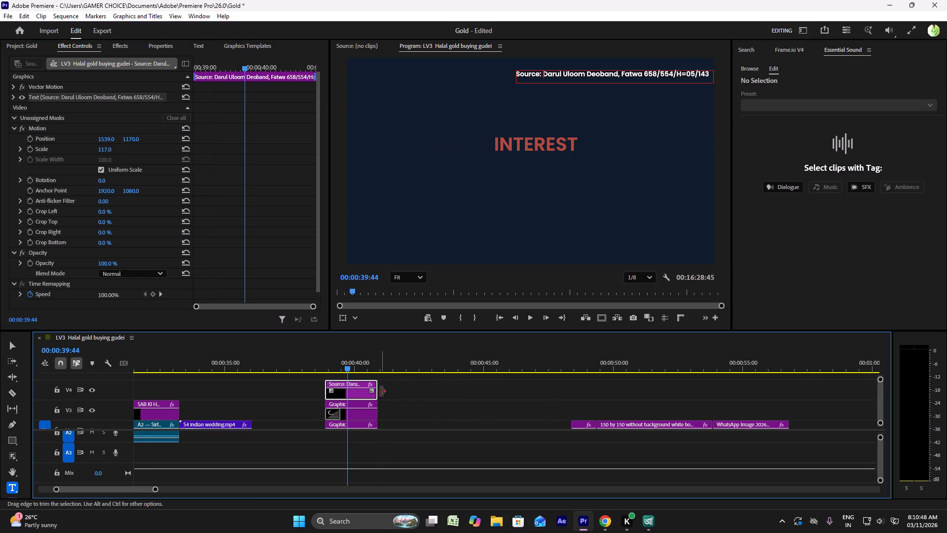
# Copy the Darul Uloom Deoband source line clip and play the sequence around the end of the A3 Barabar-barabar clip.
pyautogui.hotkey('ctrl', 'c')
pyautogui.scroll(-6, 488, 392)
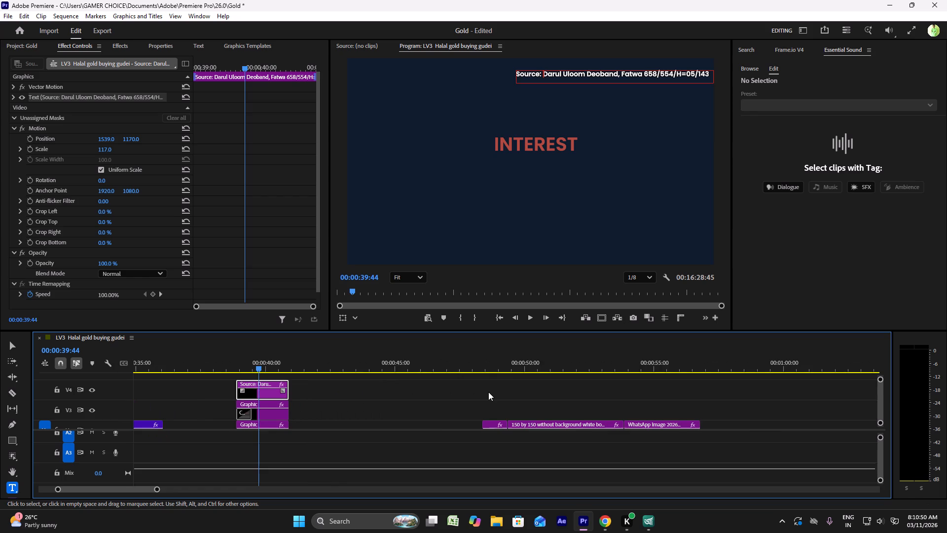
pyautogui.scroll(-6, 488, 392)
pyautogui.click(458, 367)
pyautogui.click(437, 364)
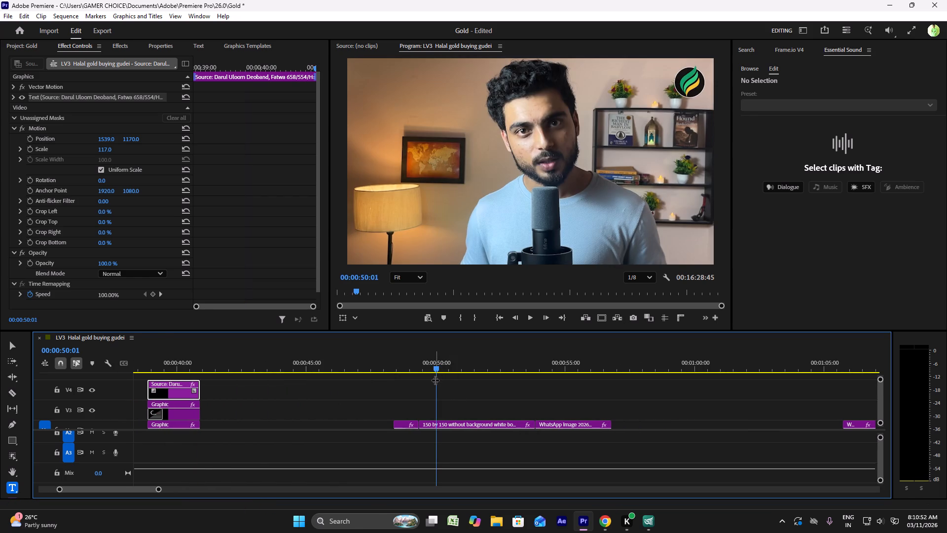
pyautogui.scroll(-15, 437, 381)
pyautogui.scroll(-13, 437, 381)
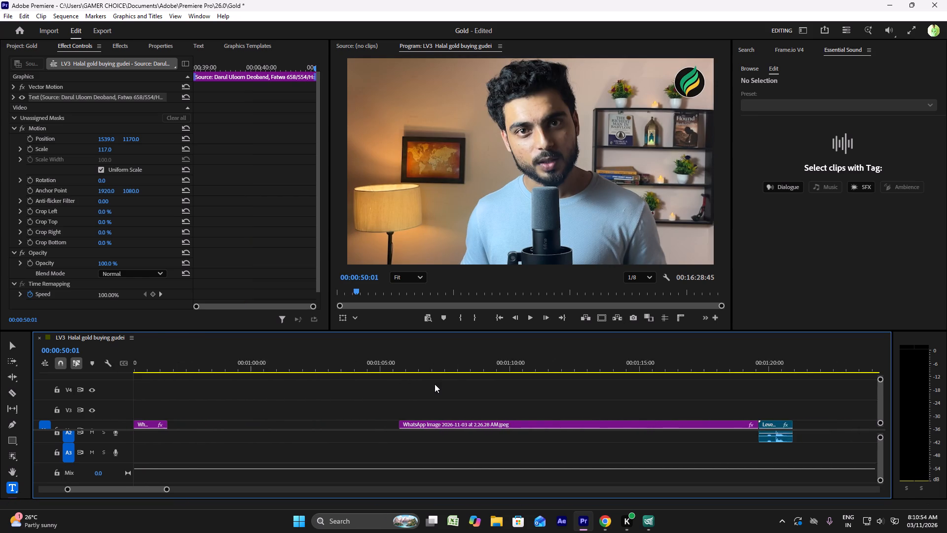
pyautogui.scroll(-20, 435, 384)
pyautogui.scroll(-4, 435, 384)
pyautogui.keyDown('ctrl'); pyautogui.scroll(-4, 650, 411); pyautogui.keyUp('ctrl')
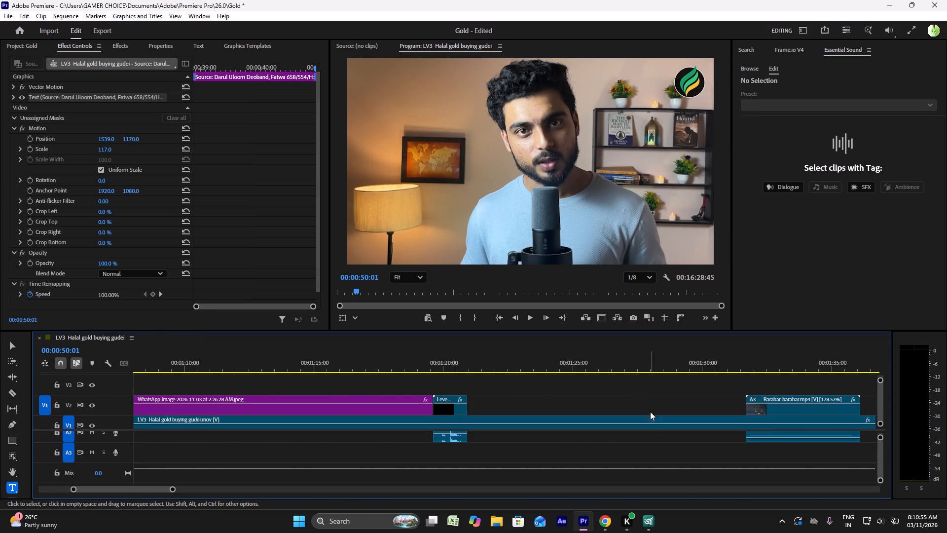
pyautogui.keyDown('ctrl'); pyautogui.scroll(-2, 650, 412); pyautogui.keyUp('ctrl')
pyautogui.scroll(-20, 650, 412)
pyautogui.scroll(-8, 650, 412)
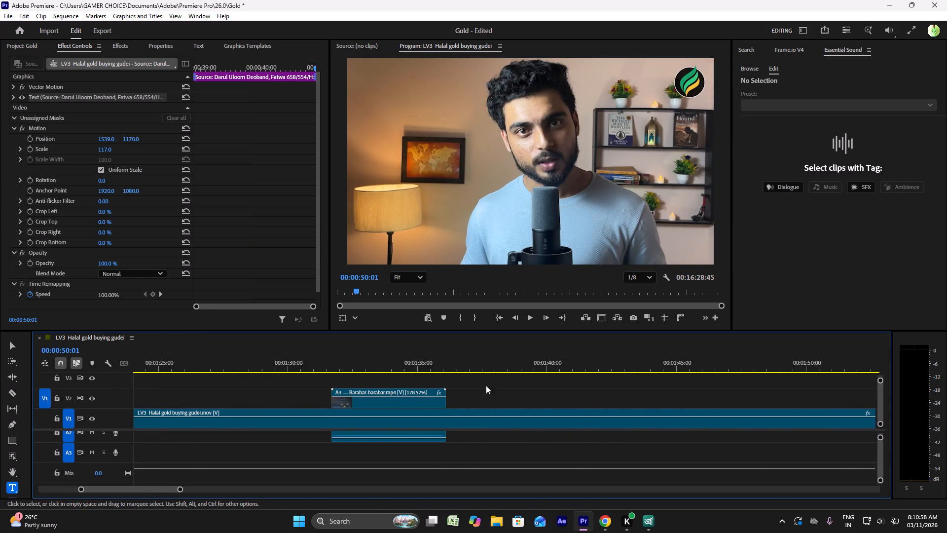
pyautogui.click(404, 367)
pyautogui.click(431, 367)
pyautogui.press('space')
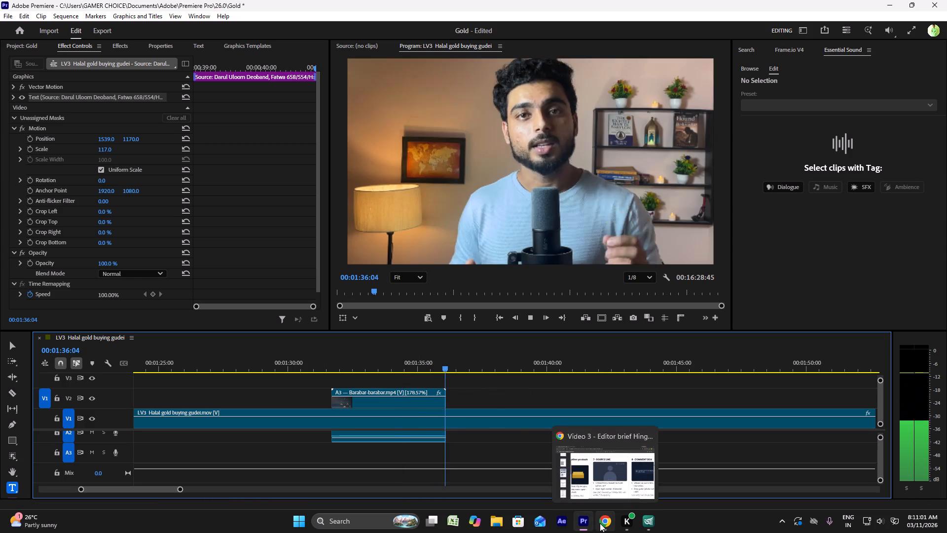
pyautogui.press('space')
# Check the editor brief in Chrome for the A3 source line under section 2, and return to Premiere.
pyautogui.click(600, 523)
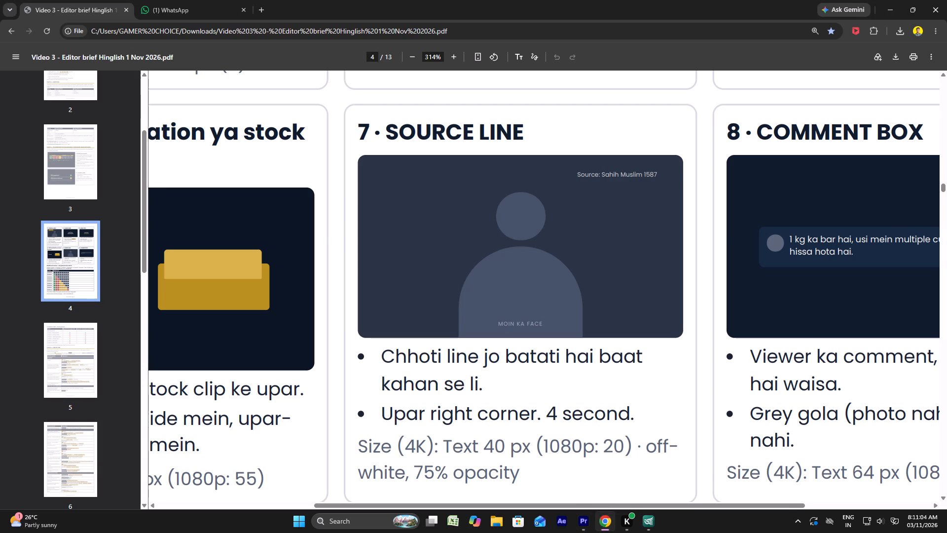
pyautogui.keyDown('ctrl'); pyautogui.scroll(-5, 495, 370); pyautogui.keyUp('ctrl')
pyautogui.scroll(-18, 492, 371)
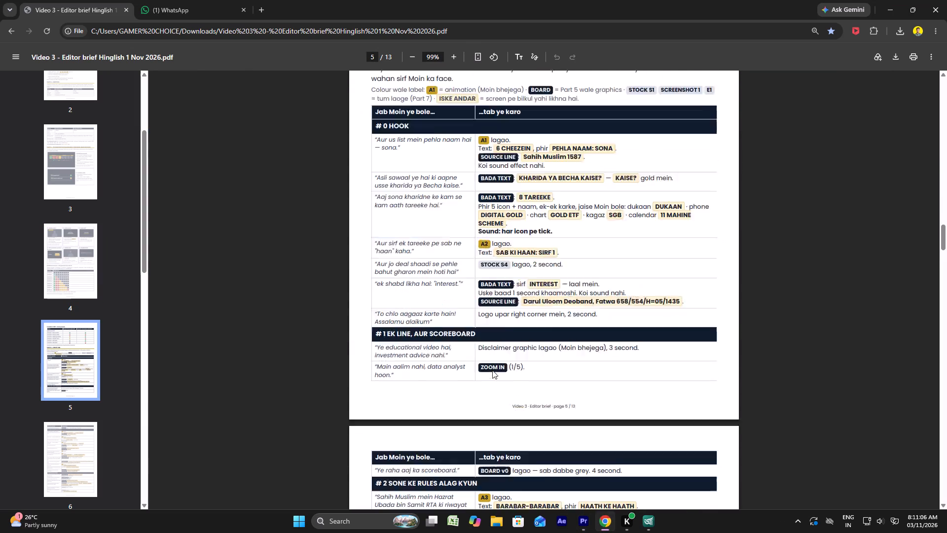
pyautogui.scroll(-8, 553, 325)
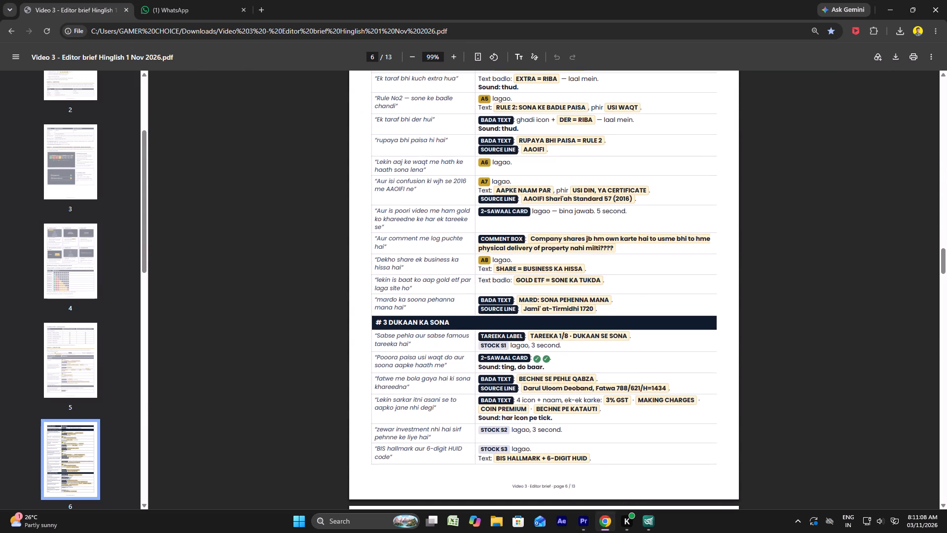
pyautogui.scroll(3, 556, 311)
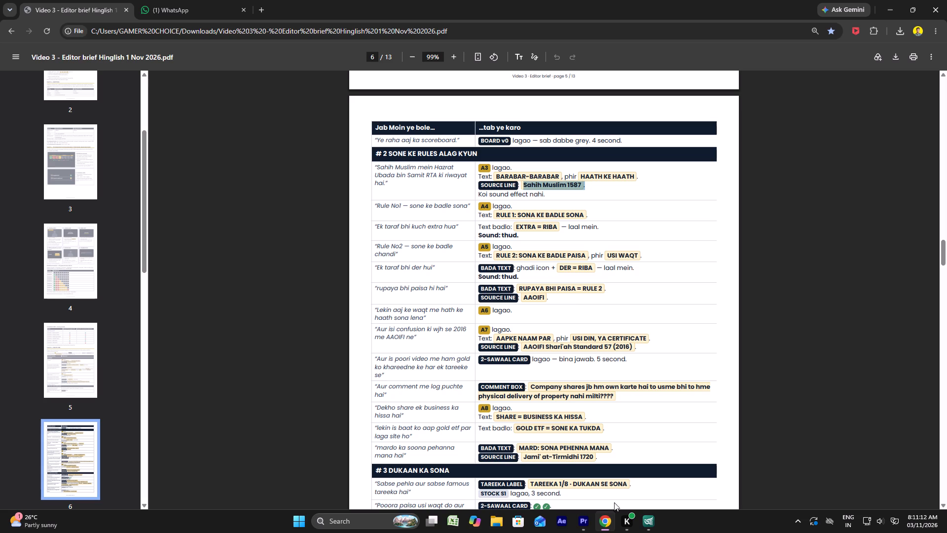
pyautogui.click(583, 523)
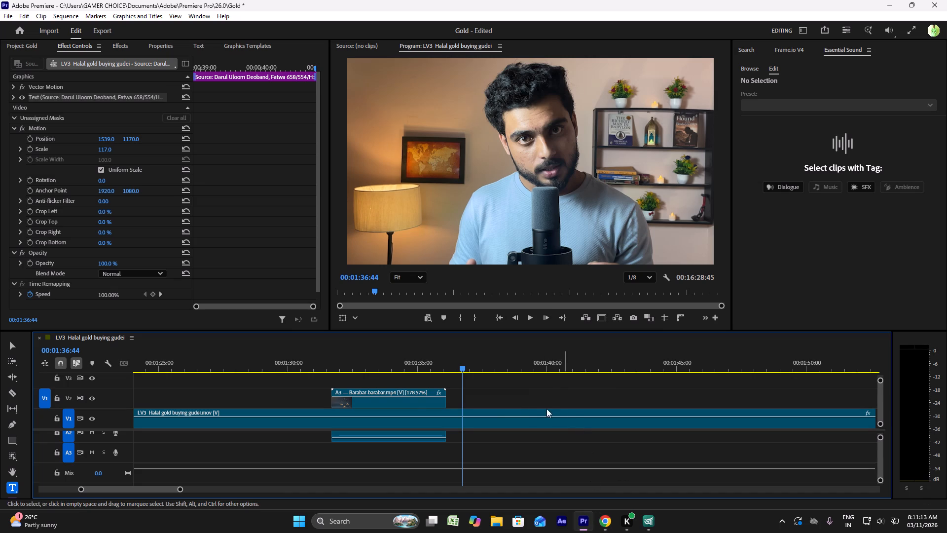
# Paste the copied source line clip and place it on V3 directly above the start of the A3 Barabar-barabar clip.
pyautogui.click(337, 364)
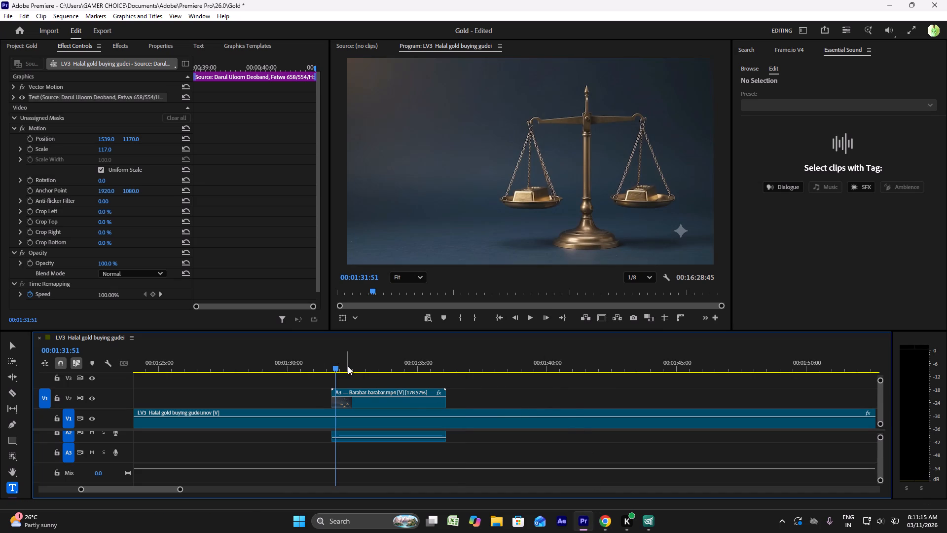
pyautogui.click(501, 362)
pyautogui.hotkey('ctrl', 'v')
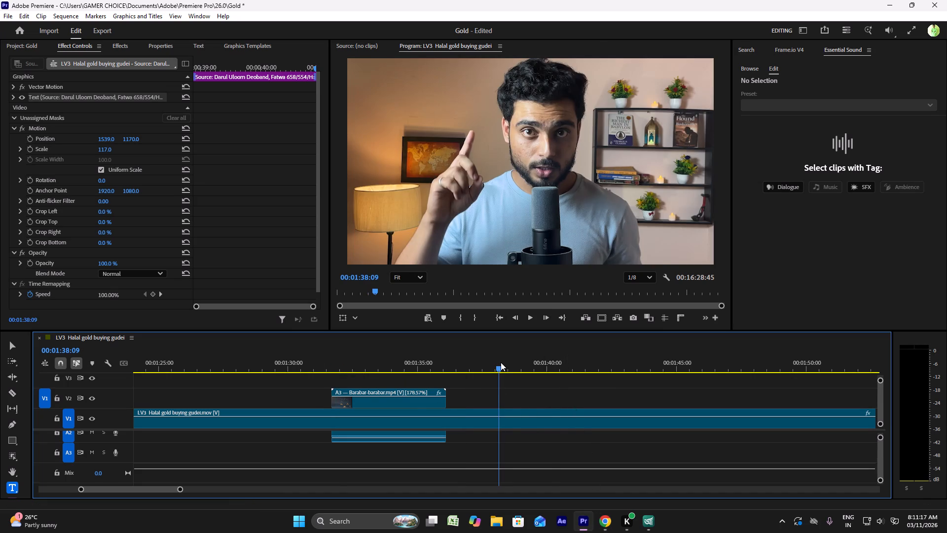
pyautogui.keyDown('ctrl'); pyautogui.scroll(-5, 510, 381); pyautogui.keyUp('ctrl')
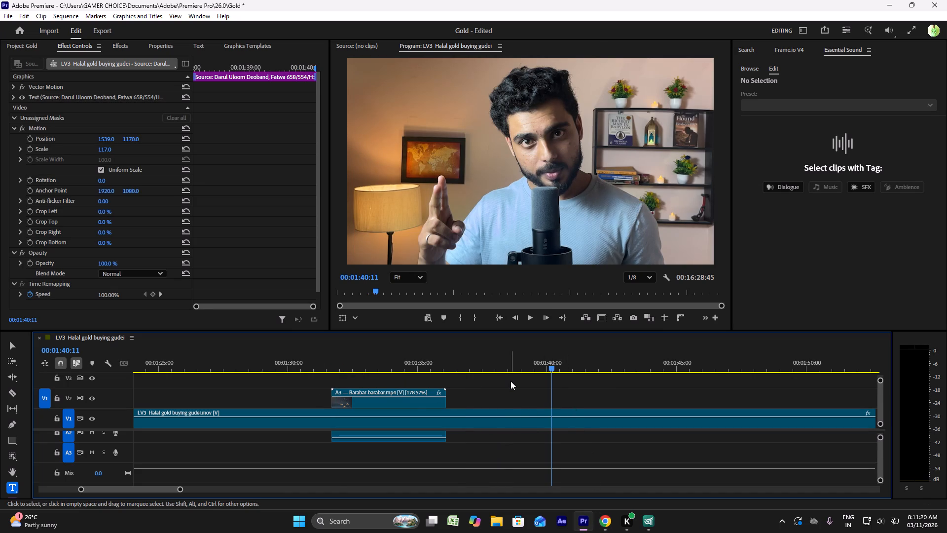
pyautogui.keyDown('ctrl'); pyautogui.scroll(-14, 498, 401); pyautogui.keyUp('ctrl')
pyautogui.keyDown('alt'); pyautogui.scroll(-4, 481, 398); pyautogui.keyUp('alt')
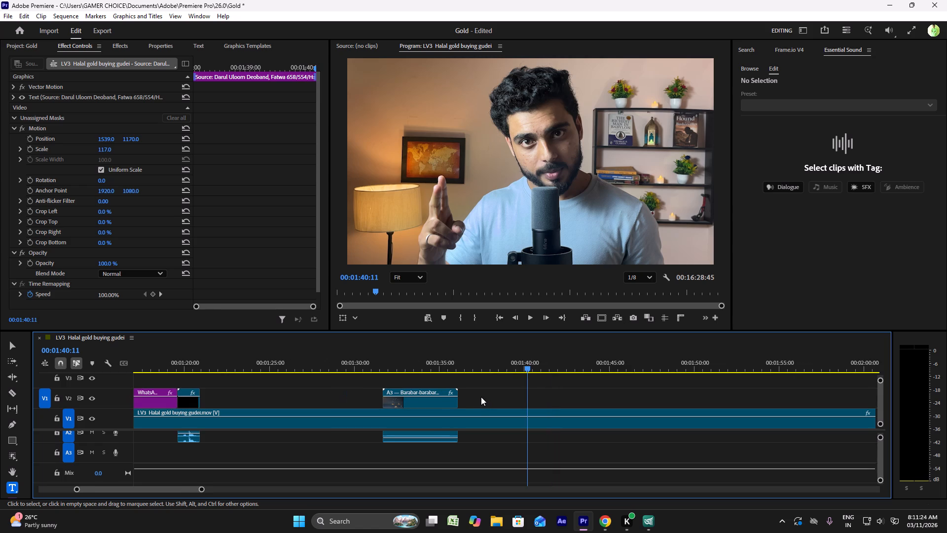
pyautogui.keyDown('ctrl'); pyautogui.scroll(-6, 481, 397); pyautogui.keyUp('ctrl')
pyautogui.keyDown('ctrl'); pyautogui.scroll(4, 481, 396); pyautogui.keyUp('ctrl')
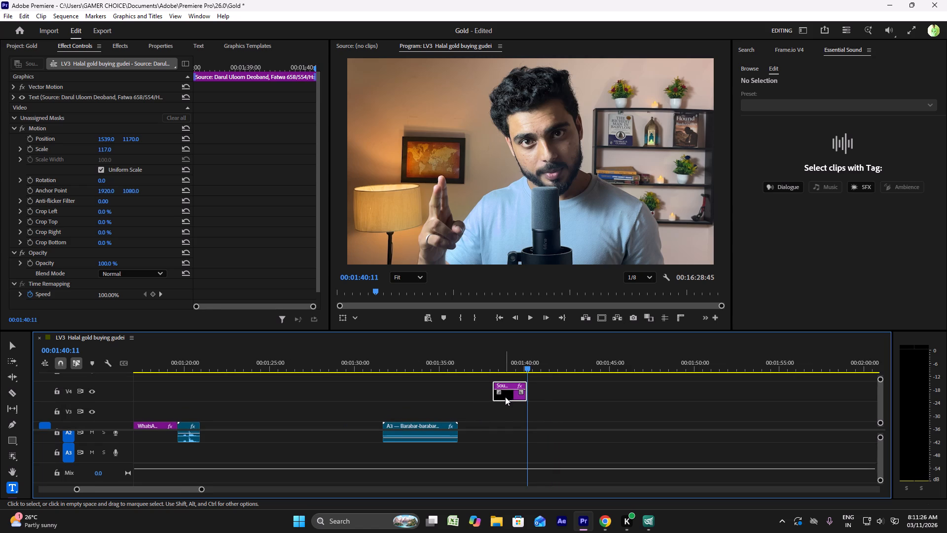
pyautogui.moveTo(505, 397); pyautogui.dragTo(395, 416)
# Extend the pasted source line clip to the end of the A3 clip, for a duration of 00:00:04:26.
pyautogui.moveTo(418, 406); pyautogui.dragTo(419, 406)
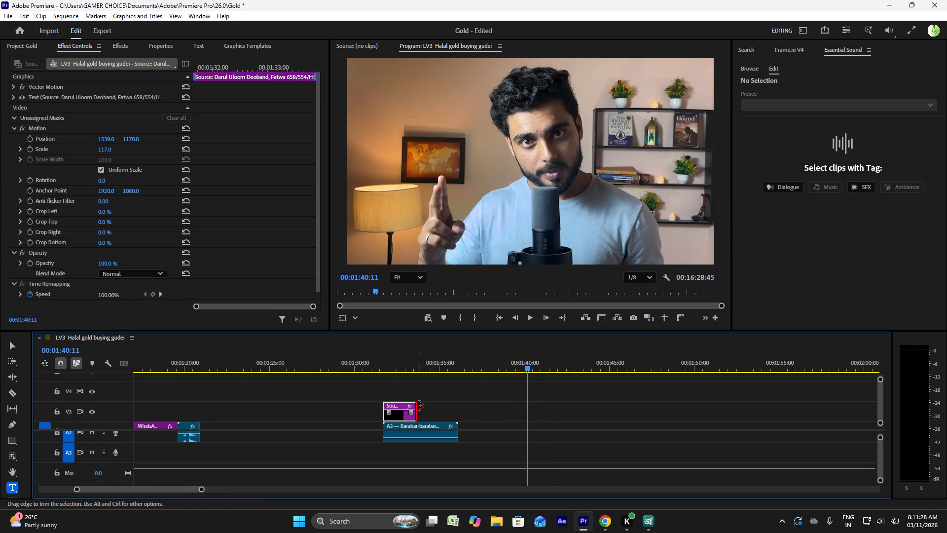
pyautogui.moveTo(419, 406); pyautogui.dragTo(463, 407)
pyautogui.click(462, 405)
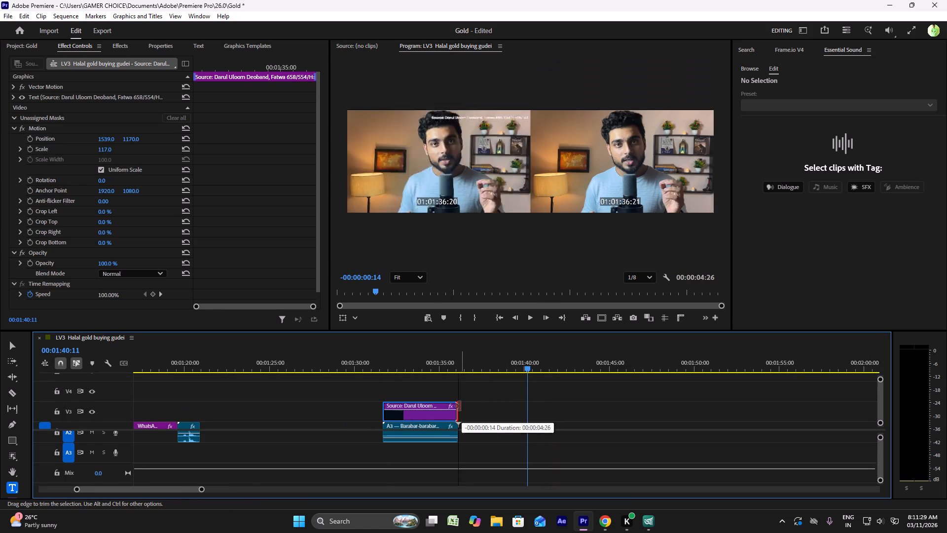
# Play back the A3 clip to review the pasted source line over the scales animation.
pyautogui.click(420, 368)
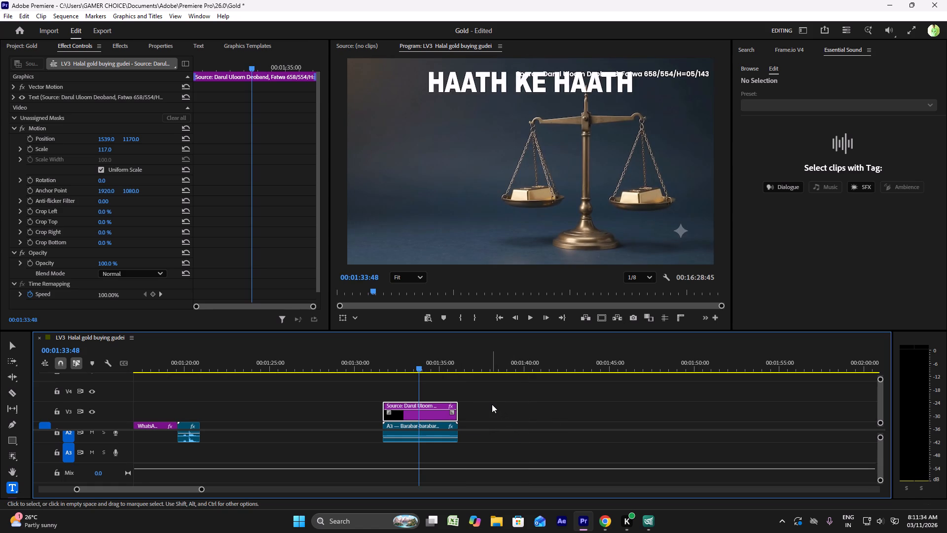
pyautogui.click(393, 367)
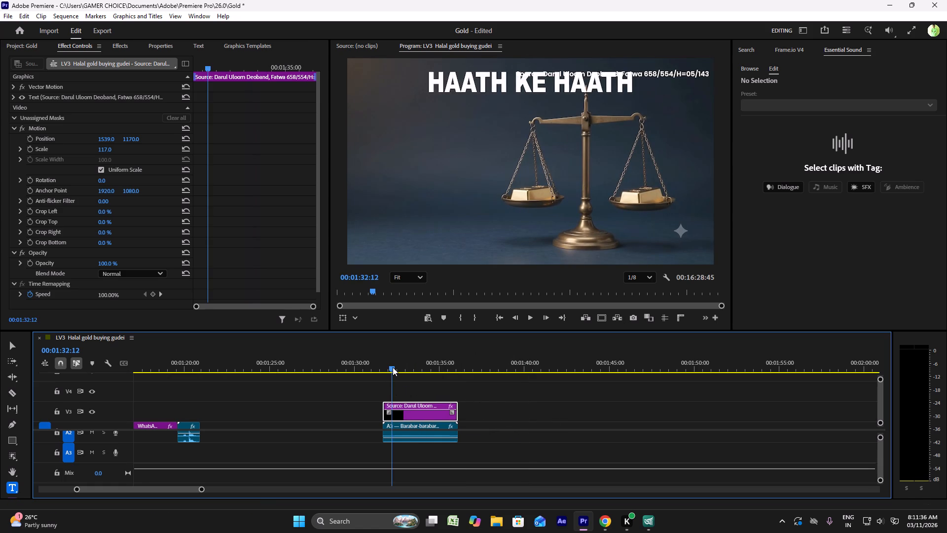
pyautogui.press('space')
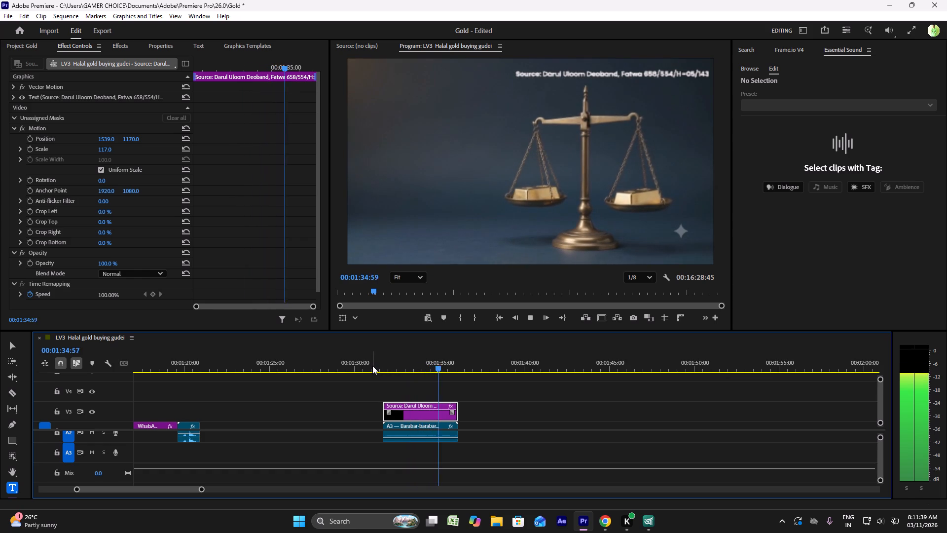
pyautogui.press('space')
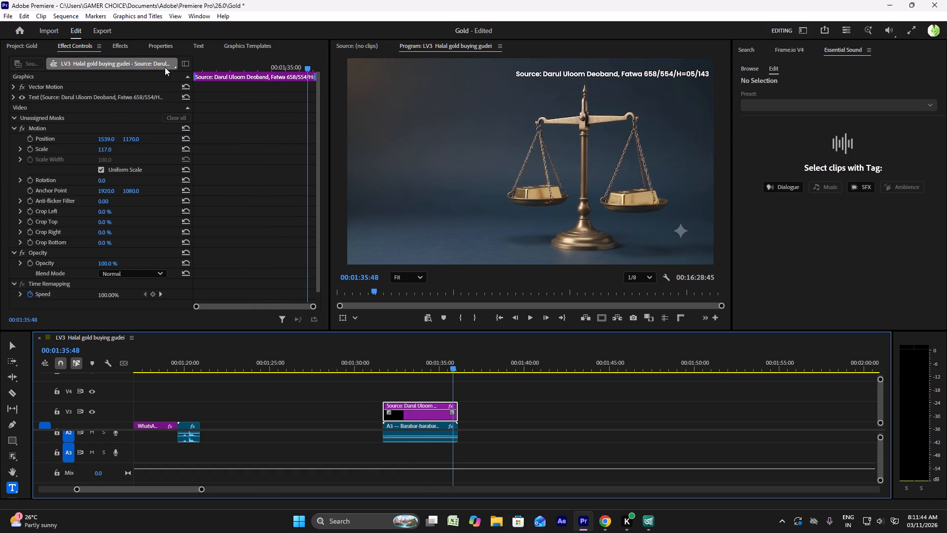
# Copy the source text "Sahih Muslim 1587" from the brief's A3 row in Chrome and return to Premiere.
pyautogui.click(609, 517)
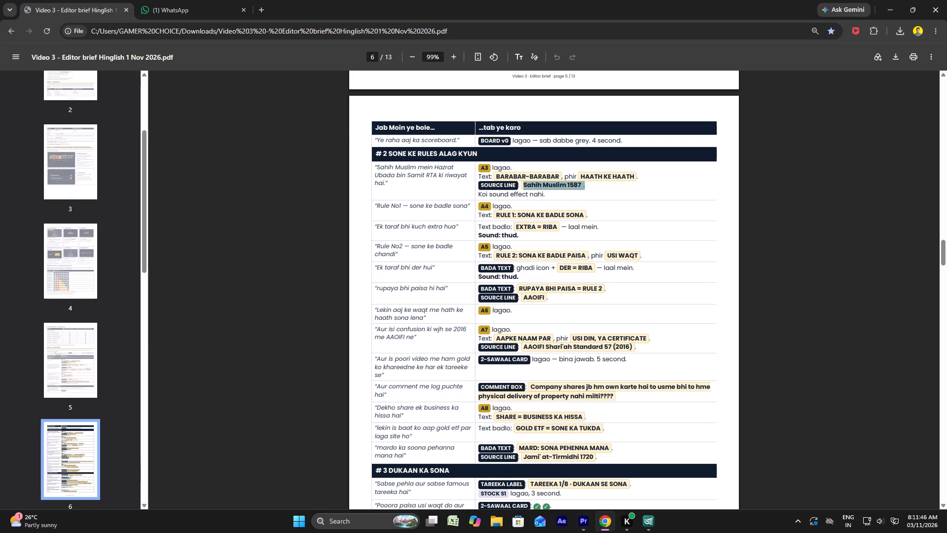
pyautogui.hotkey('ctrl', 'c')
pyautogui.click(579, 522)
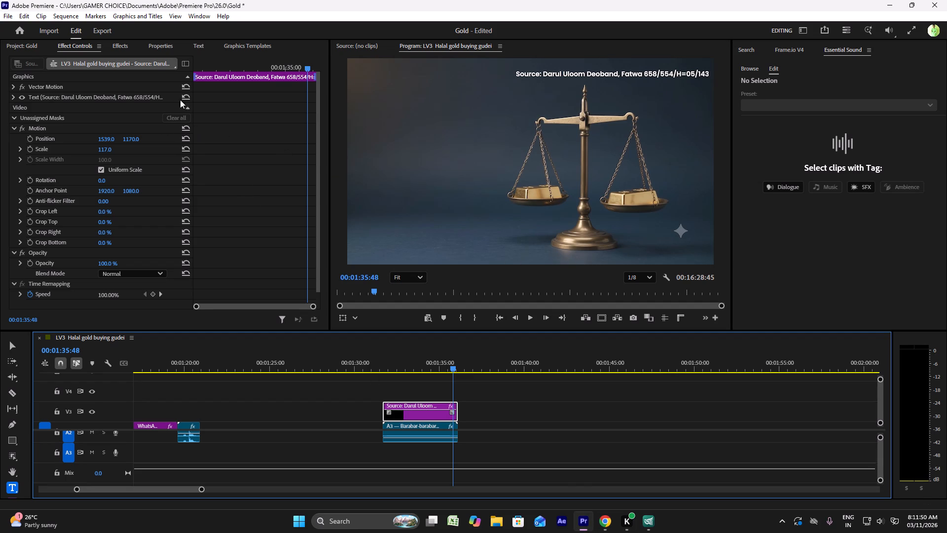
# Replace the fatwa reference in the source line above the A3 clip so it reads "Source: Sahih Muslim 1587".
pyautogui.click(196, 49)
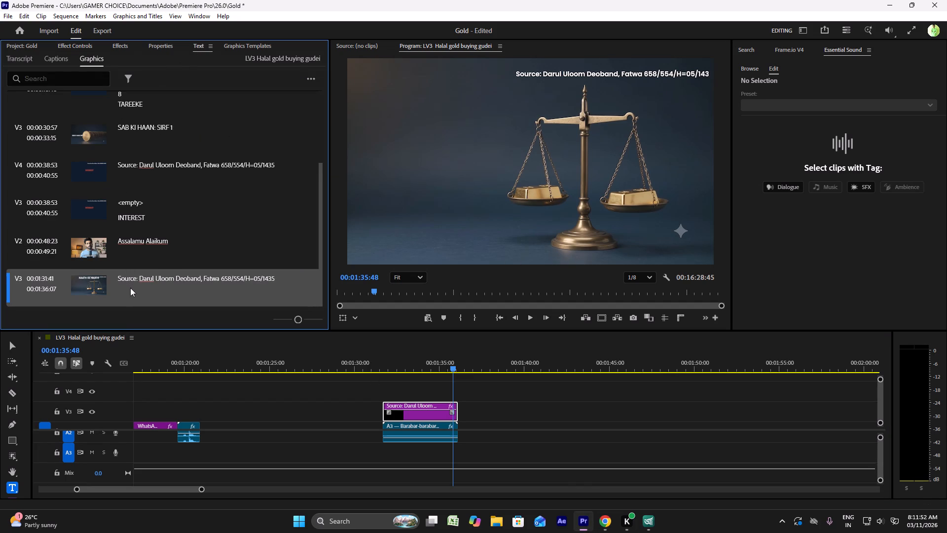
pyautogui.click(140, 283)
pyautogui.doubleClick(142, 281)
pyautogui.click(146, 279)
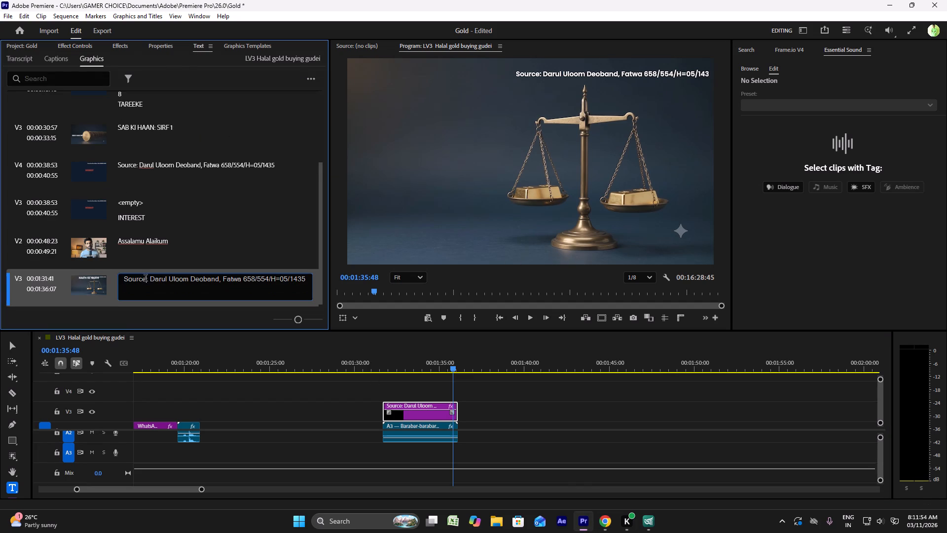
pyautogui.moveTo(150, 282); pyautogui.dragTo(319, 282)
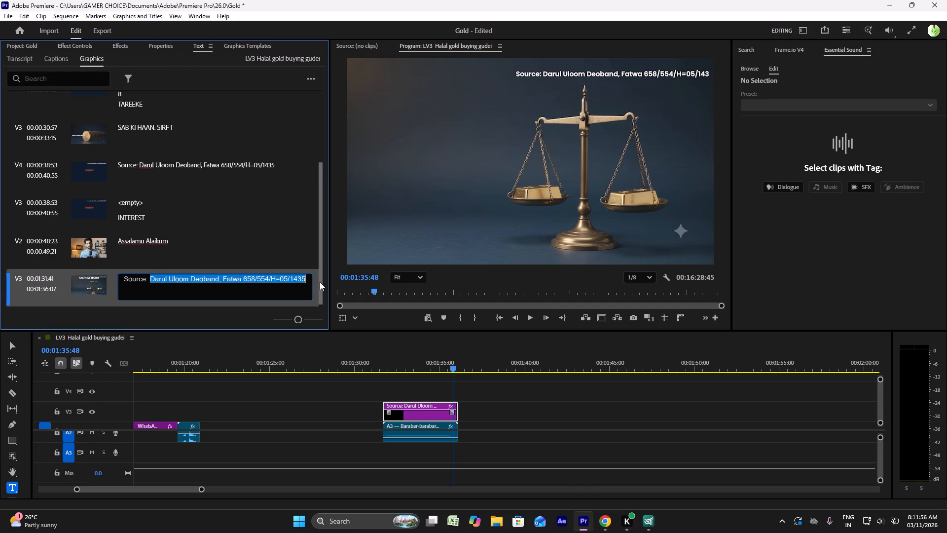
pyautogui.hotkey('ctrl', 'v')
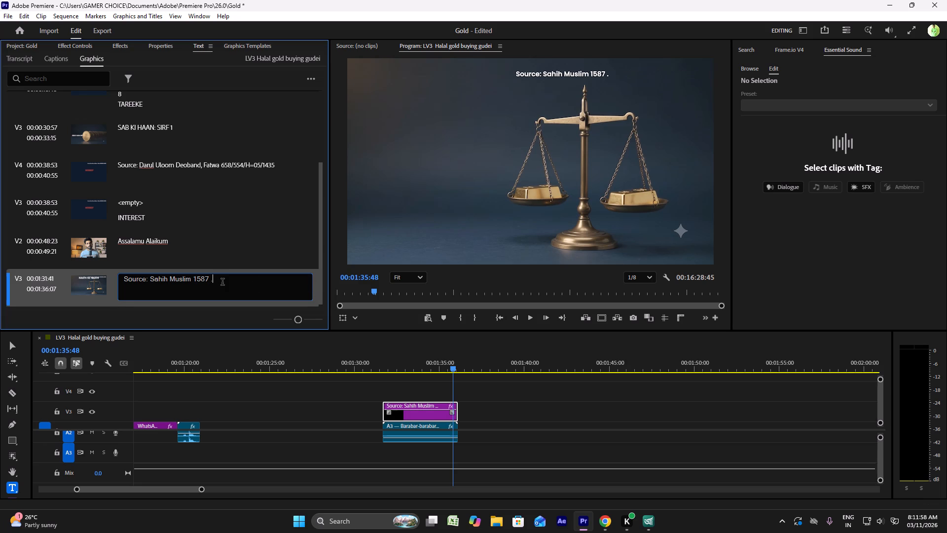
pyautogui.press('BackSpace')
pyautogui.press('BackSpace')
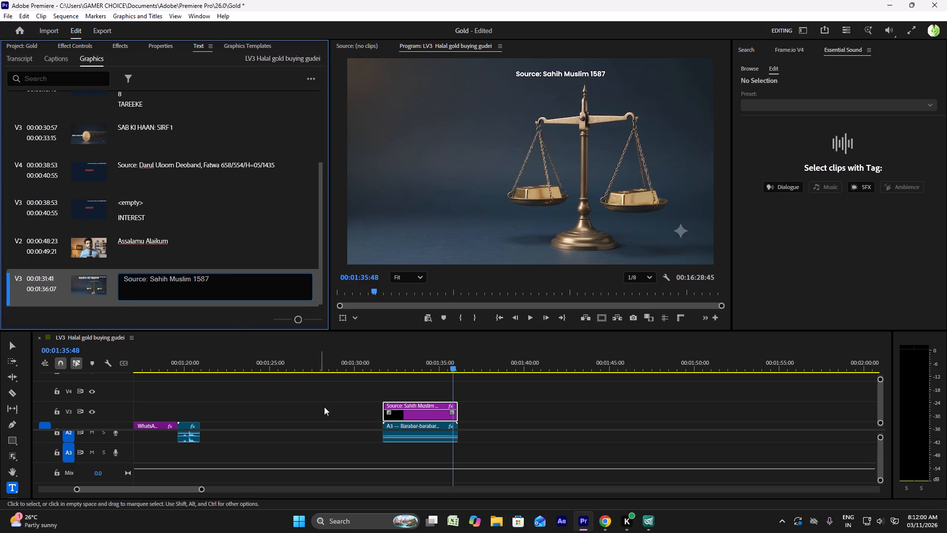
# Reposition the Sahih Muslim source line to 2543, 1111 so it sits clear of the BARABAR-BARABAR title in the frame's upper-right corner.
pyautogui.click(408, 358)
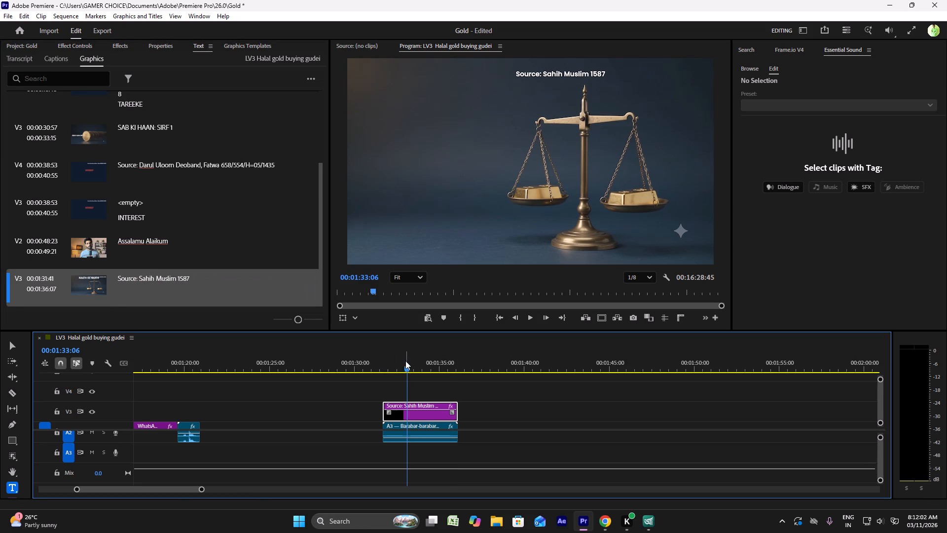
pyautogui.click(157, 47)
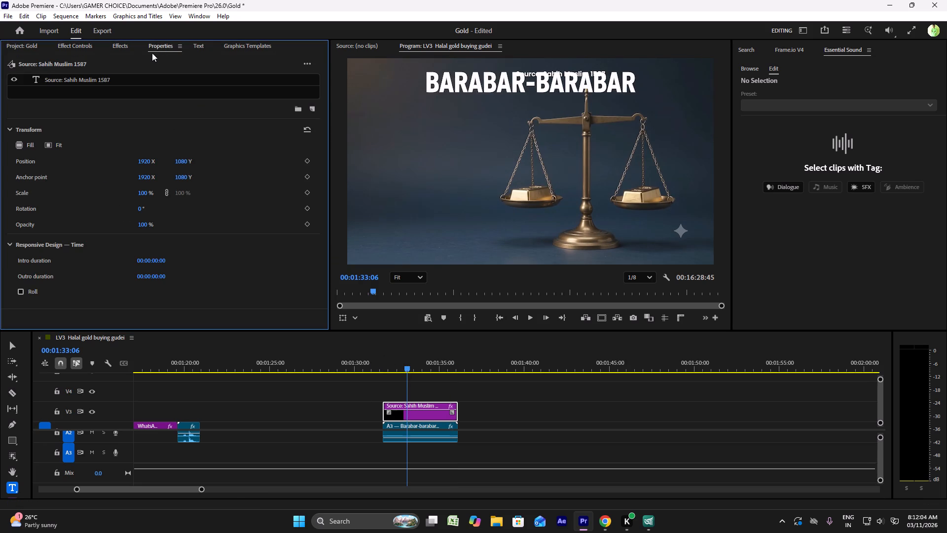
pyautogui.click(77, 48)
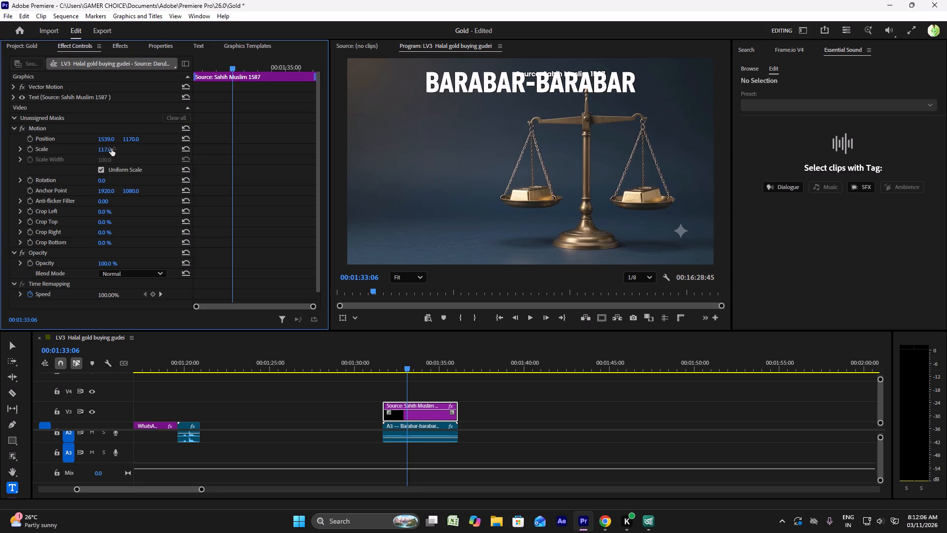
pyautogui.moveTo(110, 140); pyautogui.dragTo(290, 140)
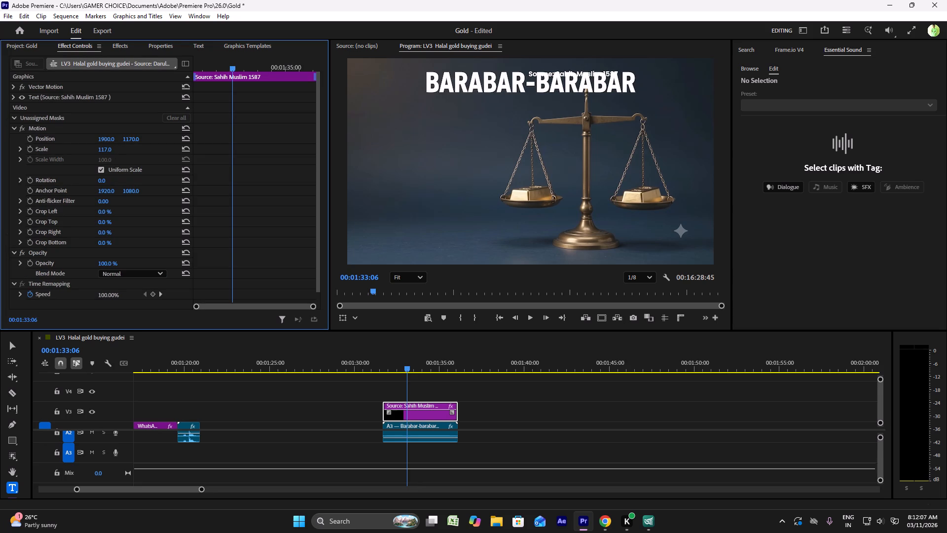
pyautogui.moveTo(290, 140); pyautogui.dragTo(514, 150)
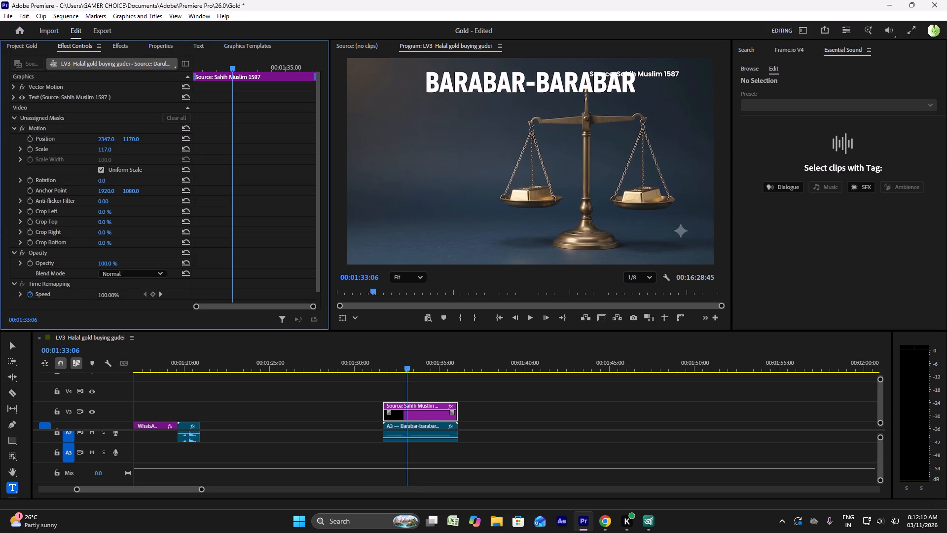
pyautogui.moveTo(514, 150); pyautogui.dragTo(654, 163)
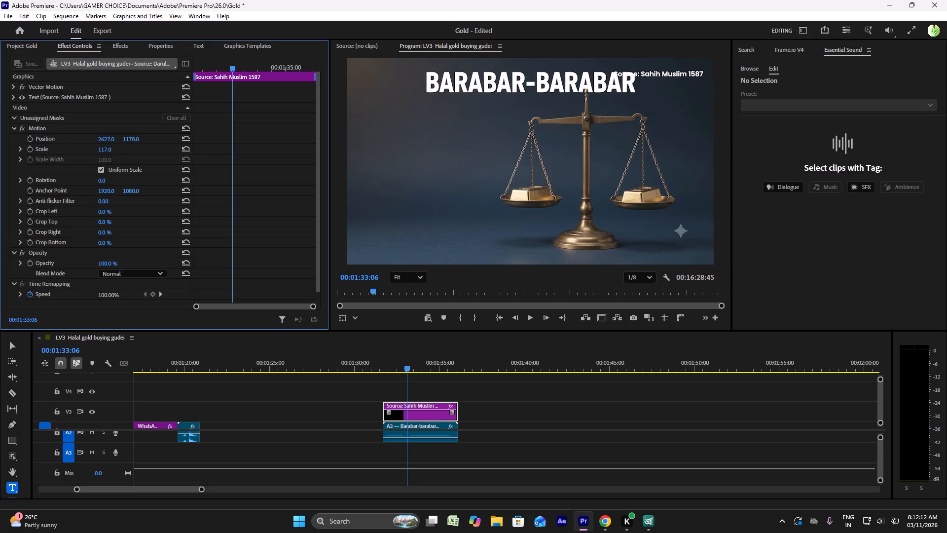
pyautogui.moveTo(654, 163); pyautogui.dragTo(605, 160)
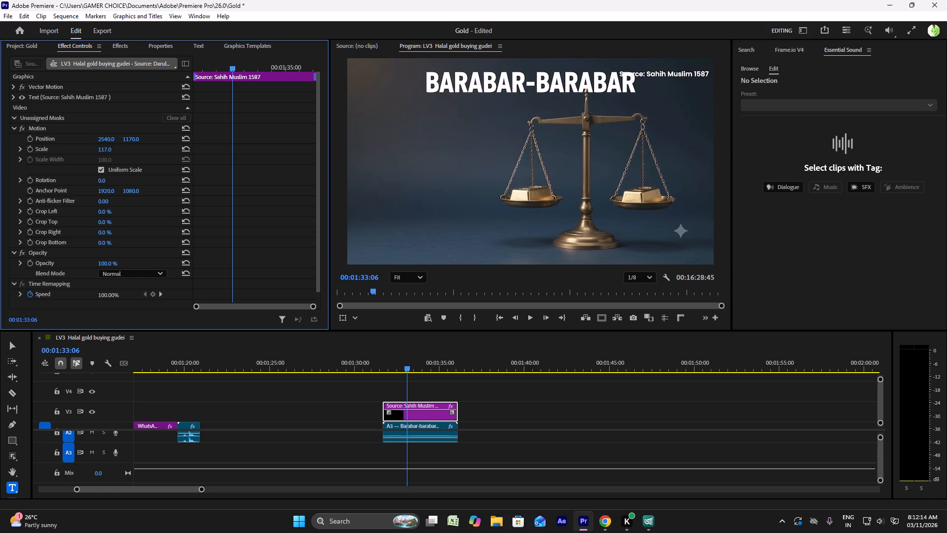
pyautogui.moveTo(605, 160); pyautogui.dragTo(604, 160)
pyautogui.click(109, 137)
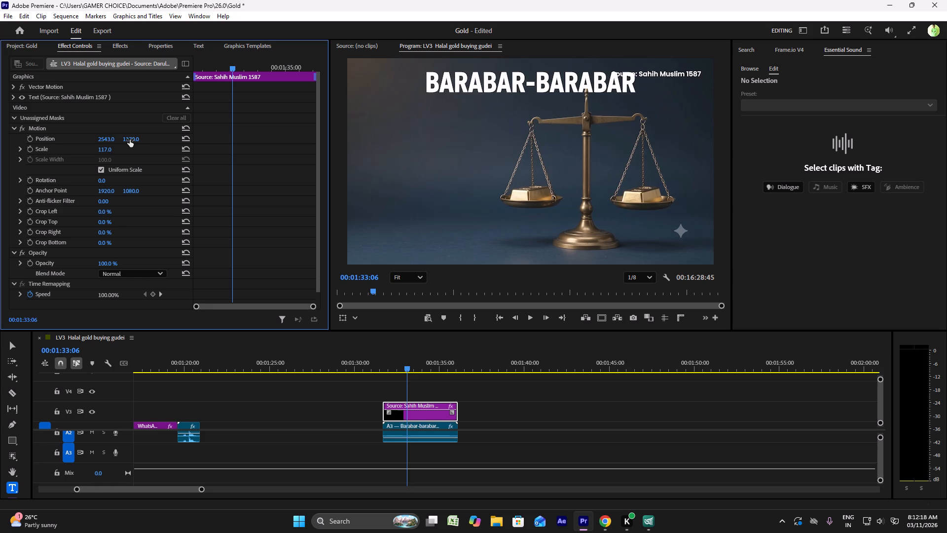
pyautogui.moveTo(130, 140); pyautogui.dragTo(114, 131)
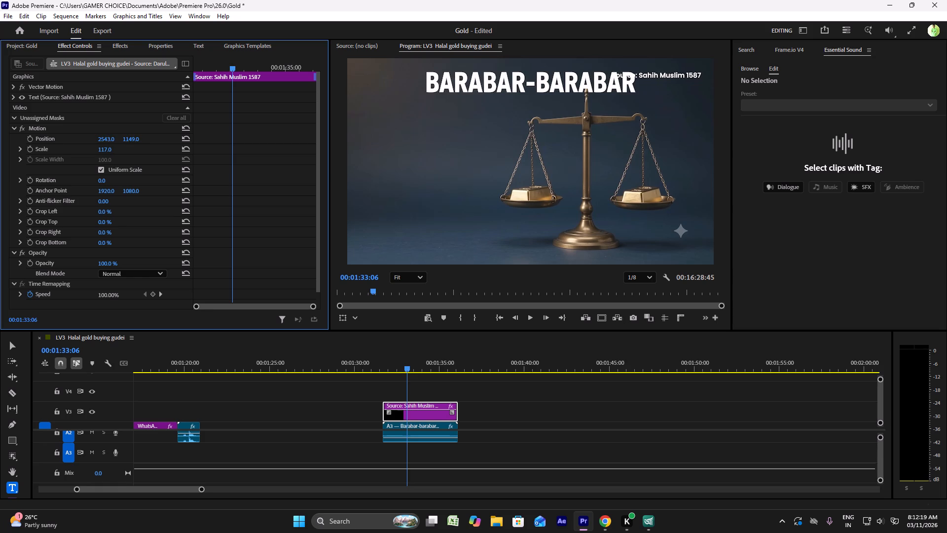
pyautogui.moveTo(114, 131); pyautogui.dragTo(99, 131)
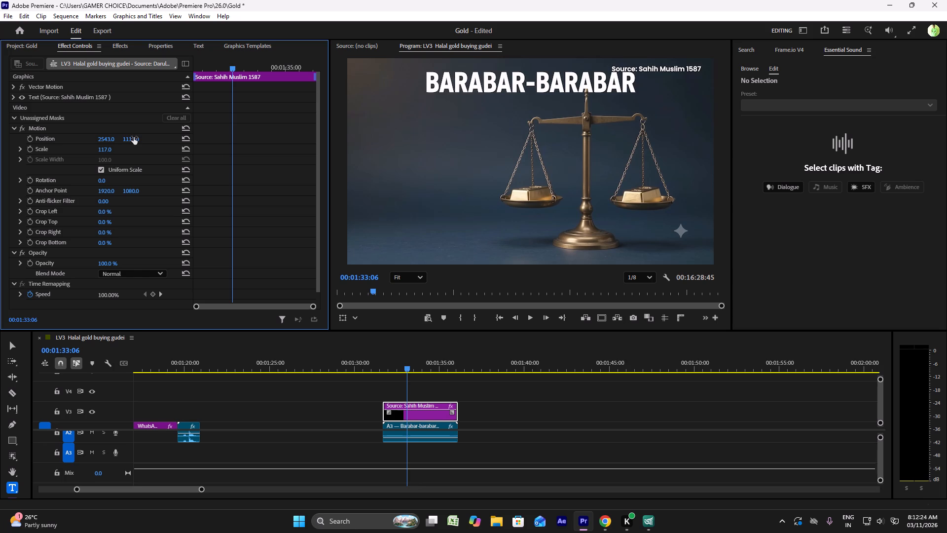
pyautogui.click(134, 137)
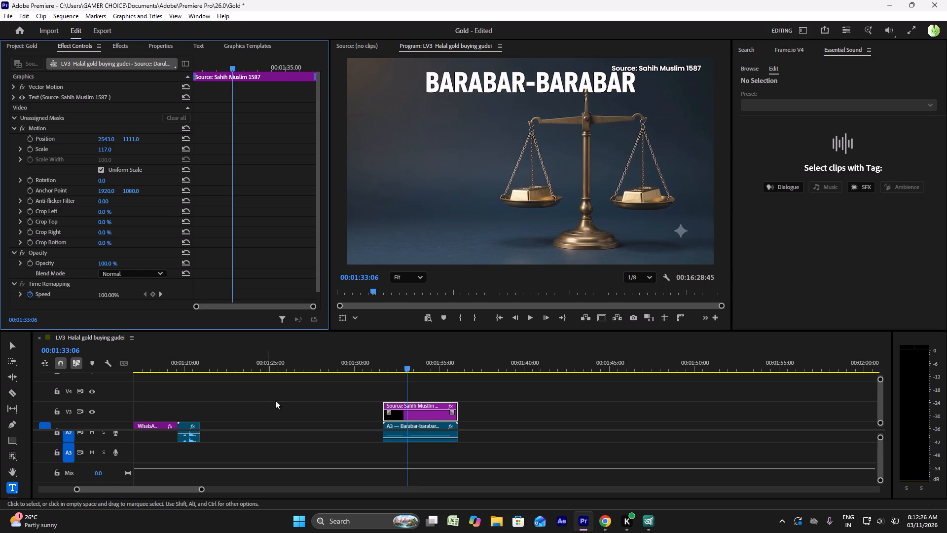
# Play back the A3 clip through its end to review the repositioned source line.
pyautogui.click(378, 364)
pyautogui.press('space')
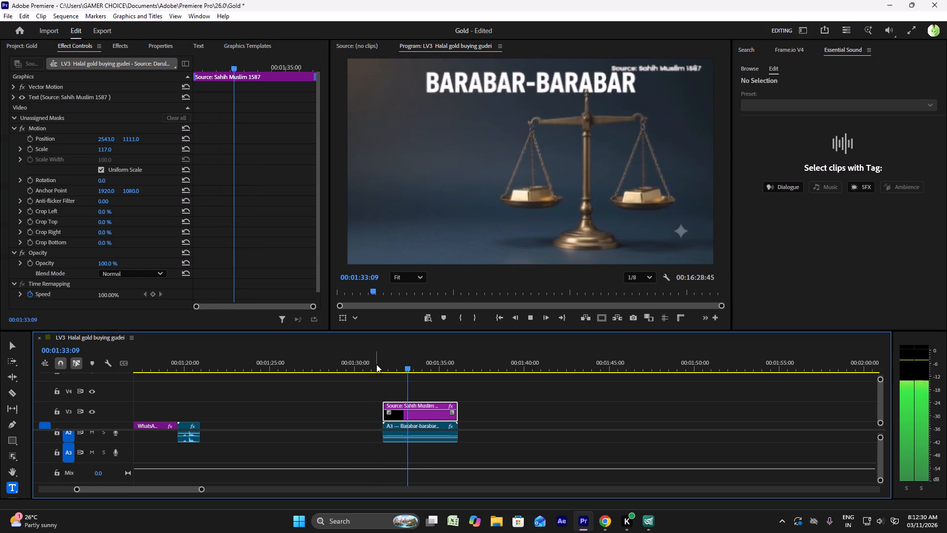
pyautogui.press('space')
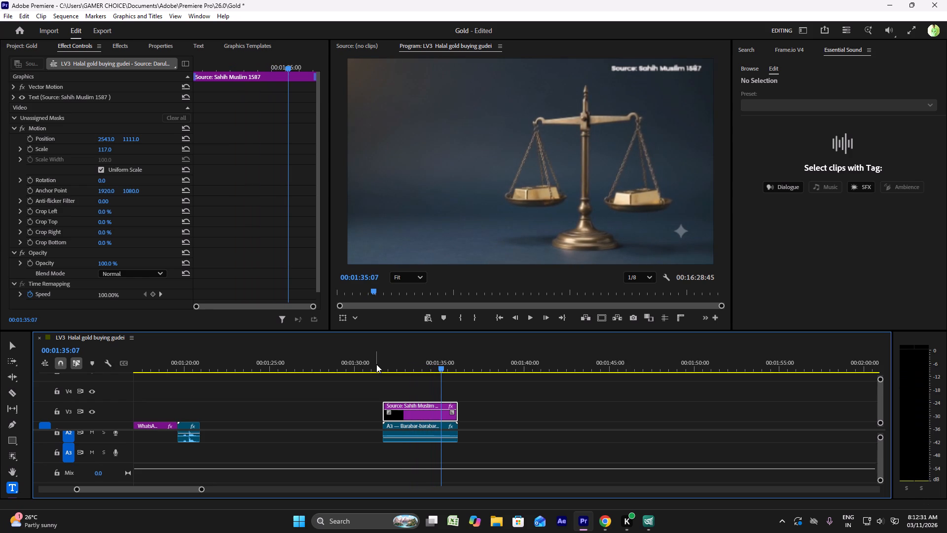
pyautogui.press('space')
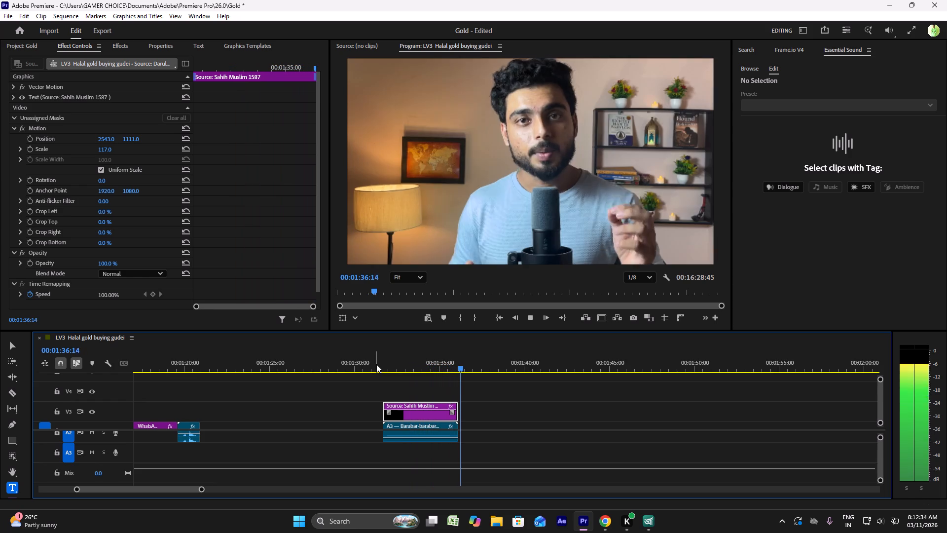
pyautogui.press('space')
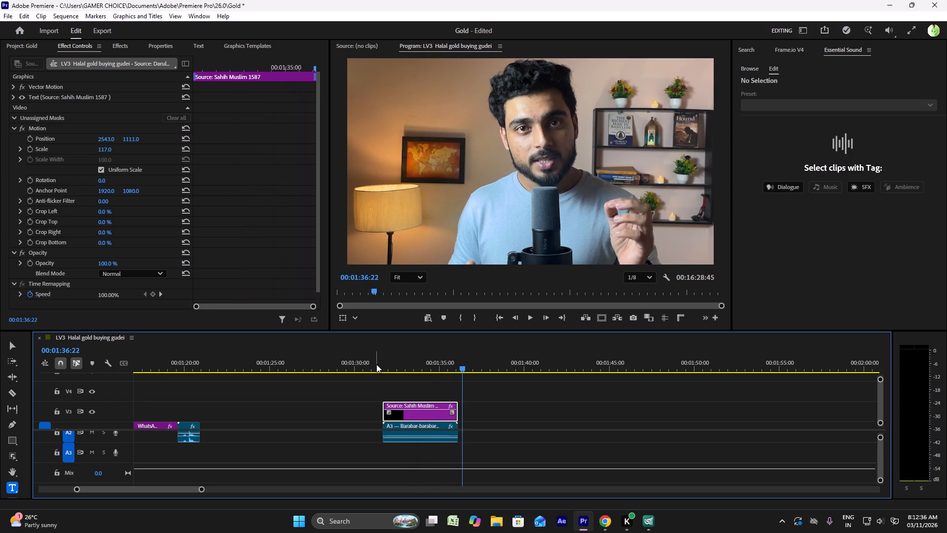
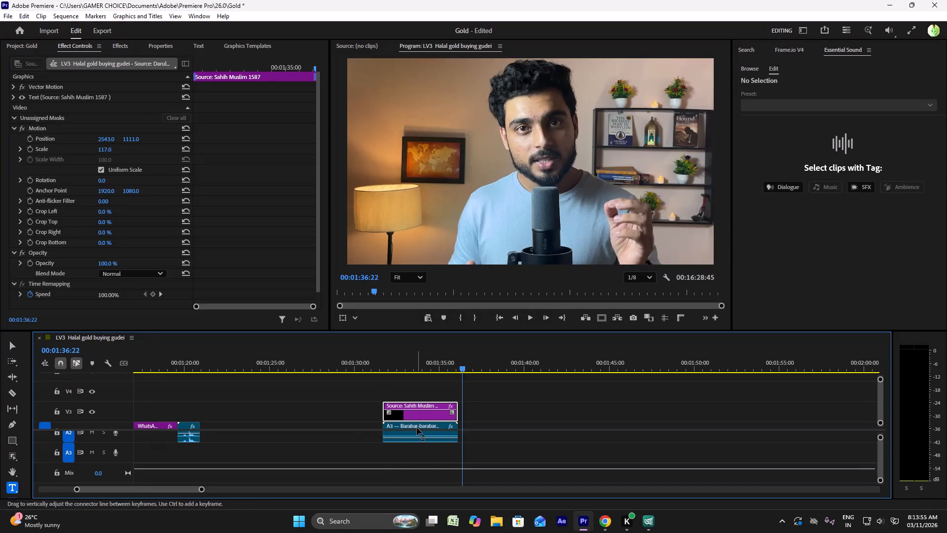
# Switch to the editor brief in Chrome, check the A4 row for "Rule No1 — sone ke badle sona", and close the browser.
pyautogui.scroll(-2, 417, 427)
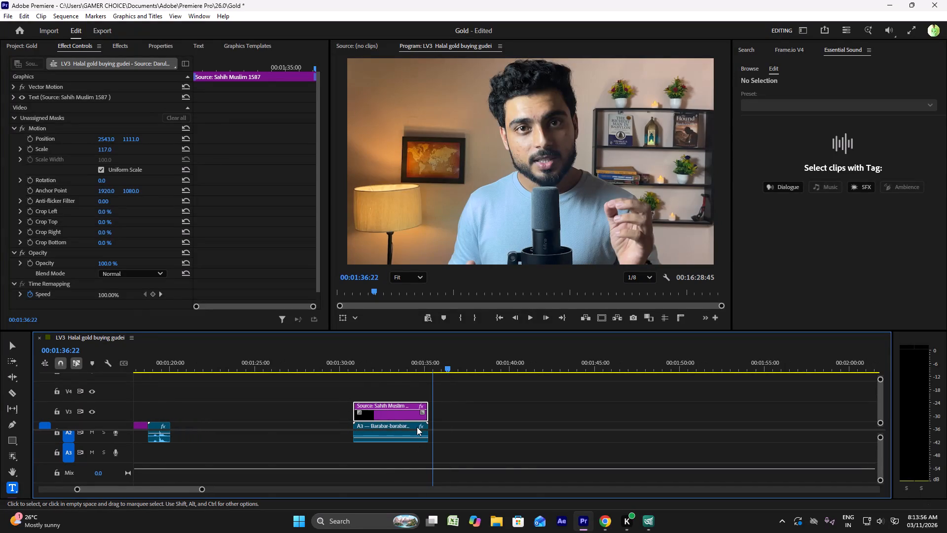
pyautogui.click(603, 517)
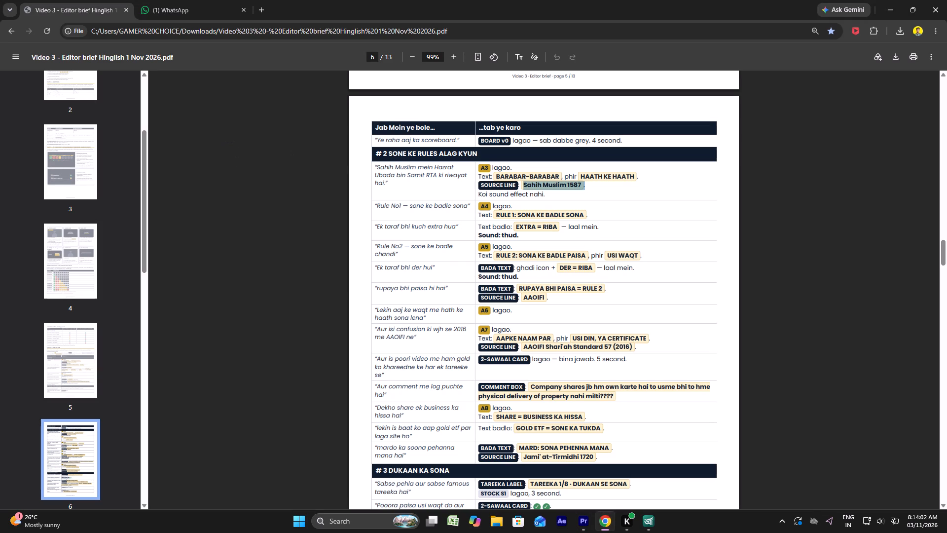
pyautogui.moveTo(385, 212); pyautogui.dragTo(434, 211)
pyautogui.click(936, 0)
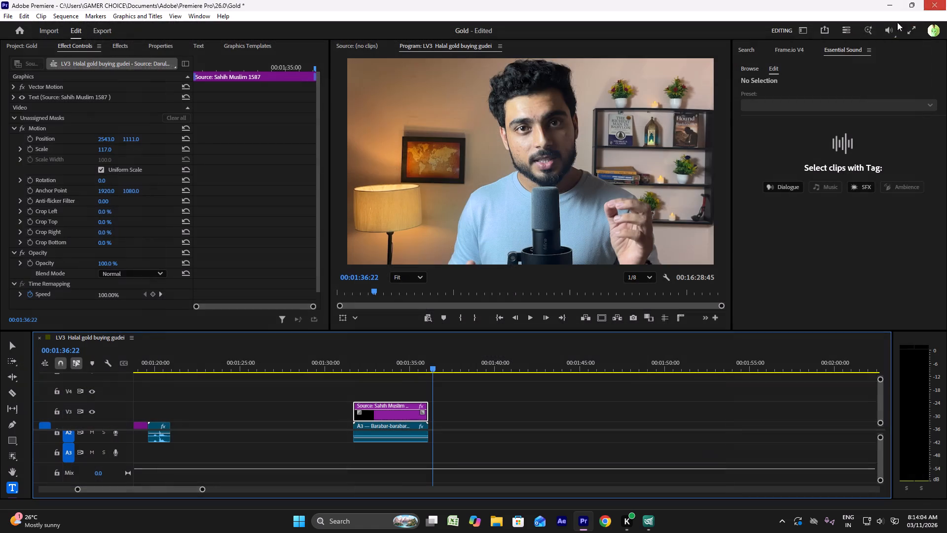
# Switch back to Premiere and close it, saving the changes to Gold.prproj.
pyautogui.click(941, 0)
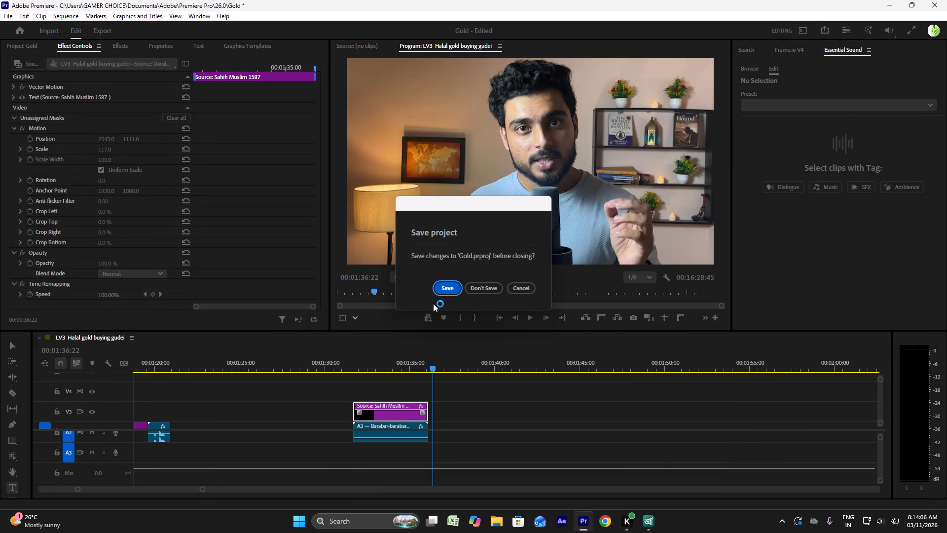
pyautogui.click(440, 290)
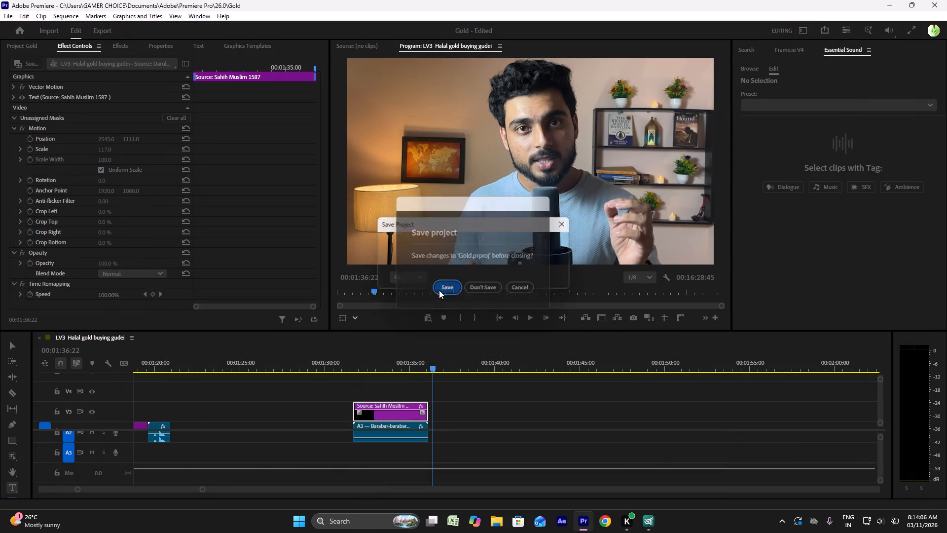